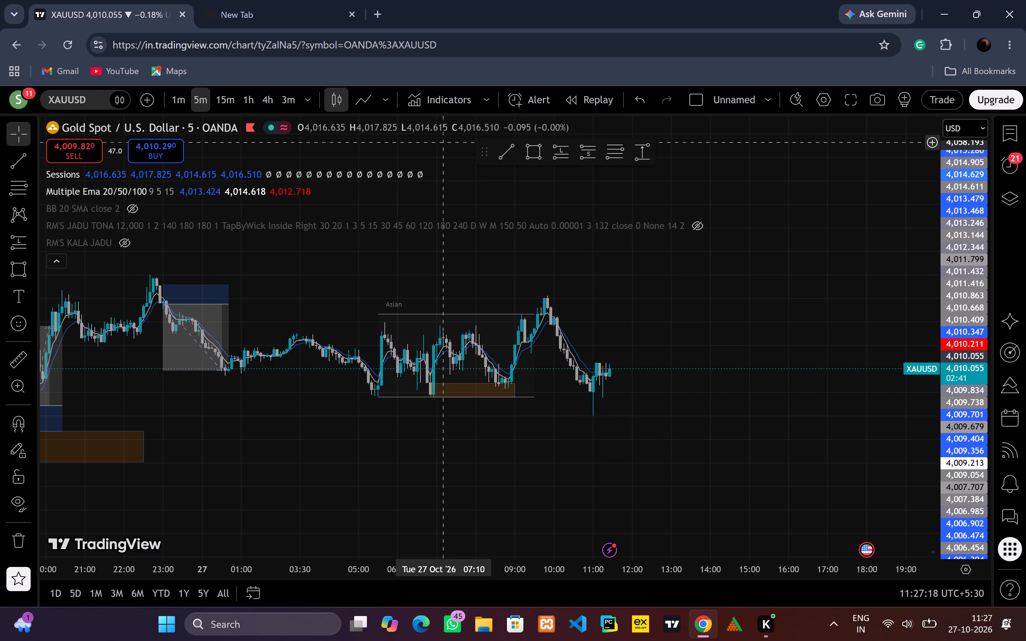
Draw a long position from 09:00 to about 09:20 with entry about 4,011.05, stop about 4,006.80 and target about 4,020.45.
{"action": "left_click", "coordinate": [551, 152]}
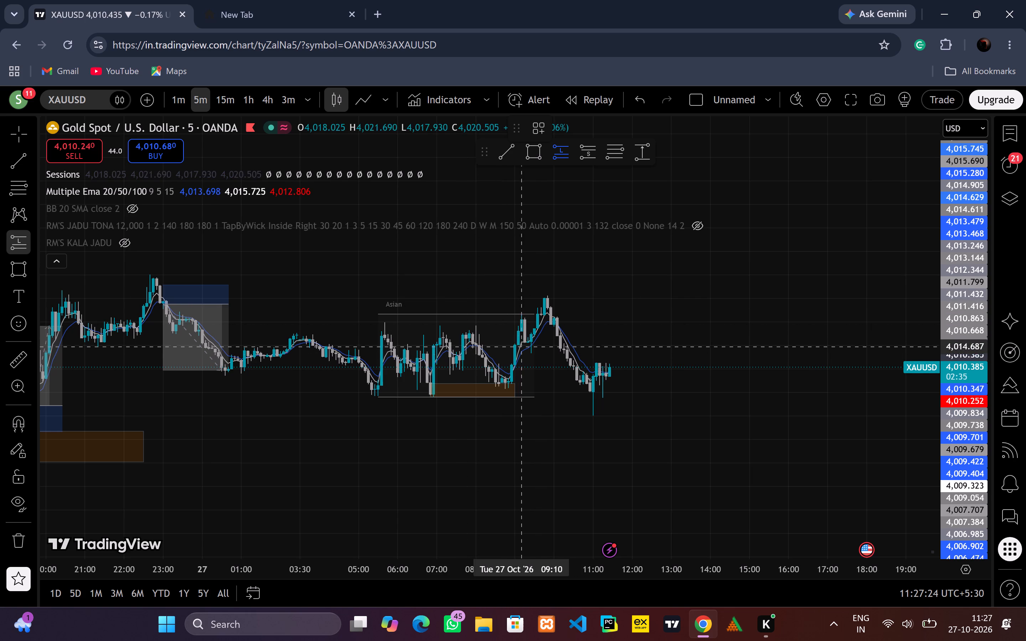
{"action": "left_click", "coordinate": [514, 364]}
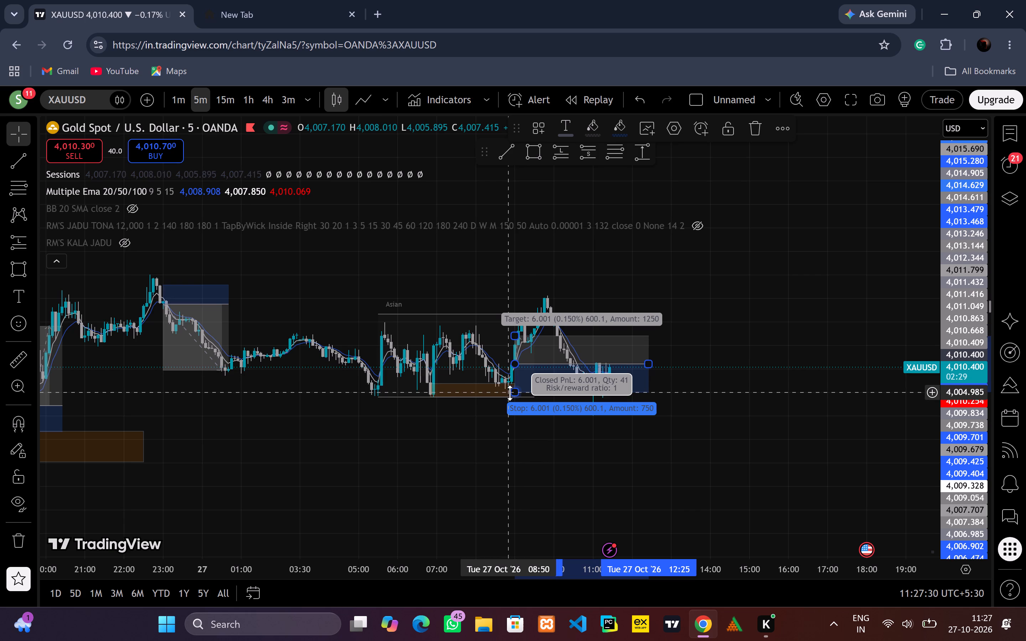
{"action": "left_click_drag", "start_coordinate": [510, 393], "coordinate": [530, 387]}
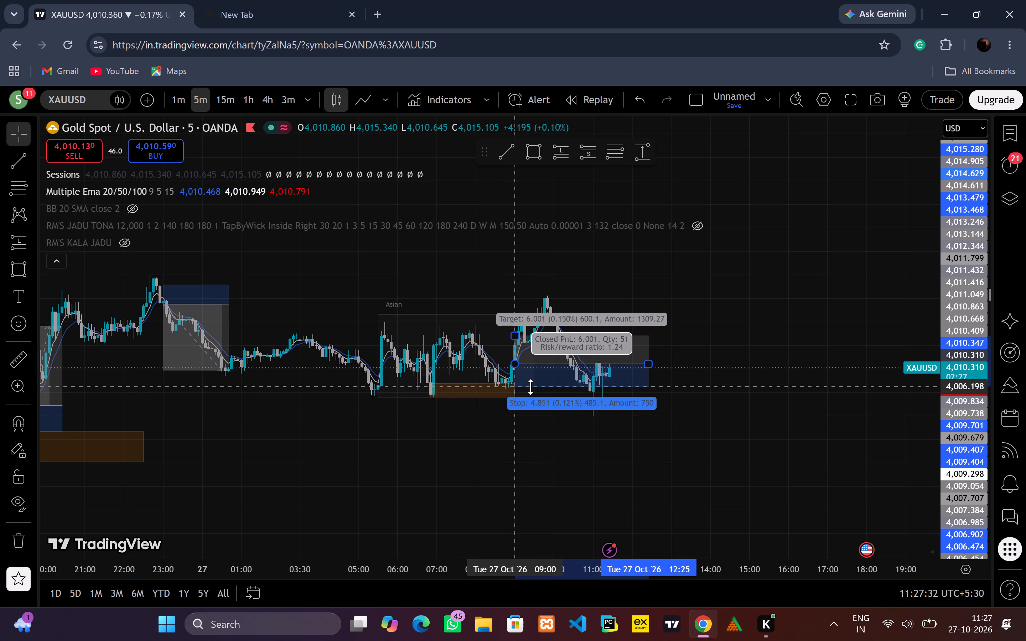
{"action": "left_click_drag", "start_coordinate": [530, 387], "coordinate": [527, 384]}
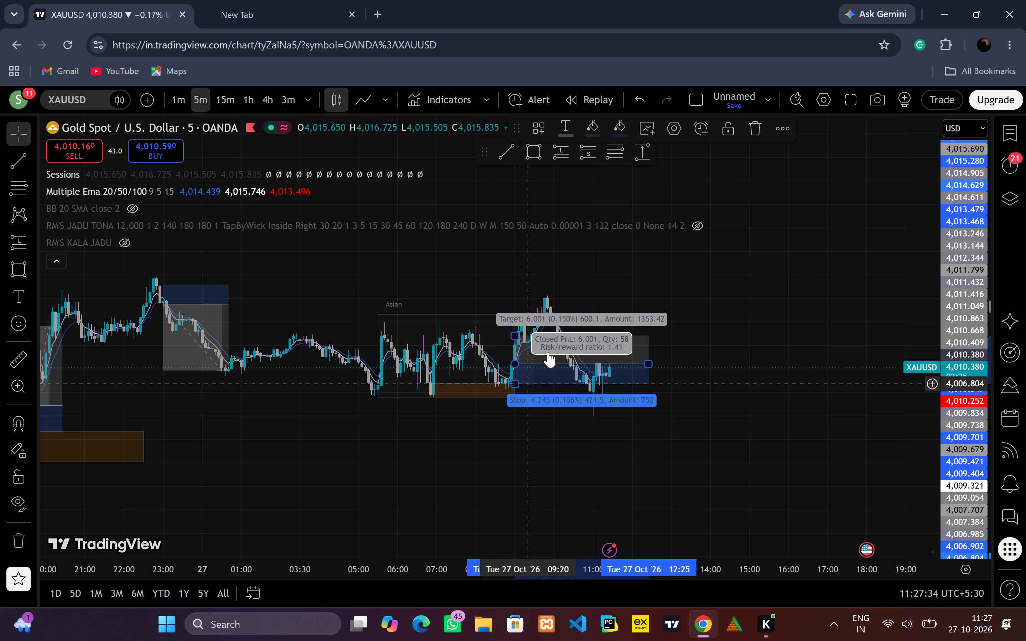
{"action": "left_click_drag", "start_coordinate": [515, 334], "coordinate": [512, 320]}
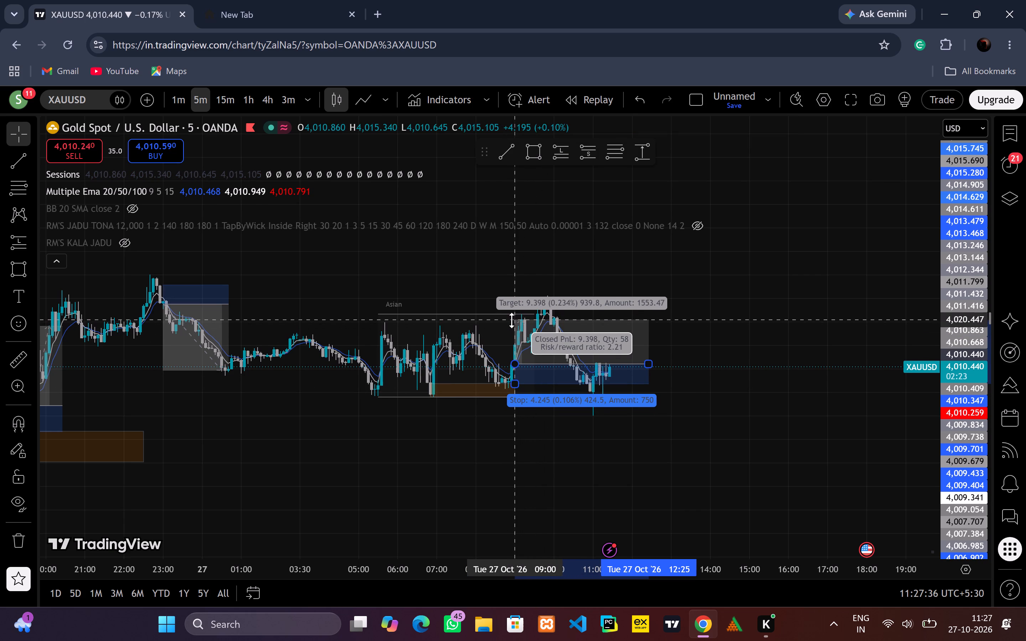
{"action": "left_click_drag", "start_coordinate": [512, 320], "coordinate": [510, 320]}
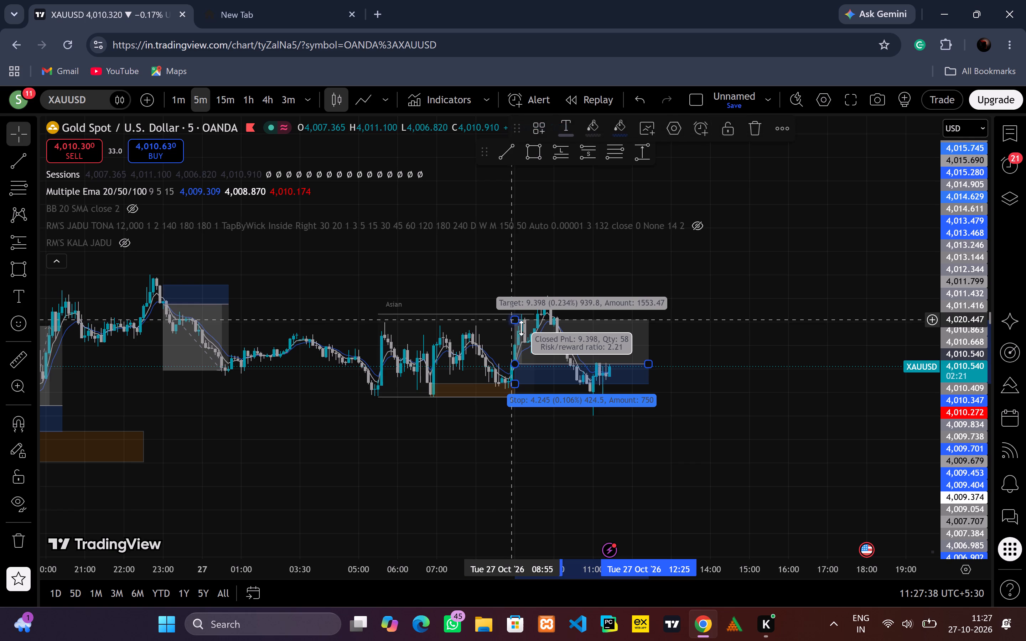
{"action": "left_click_drag", "start_coordinate": [647, 365], "coordinate": [524, 361]}
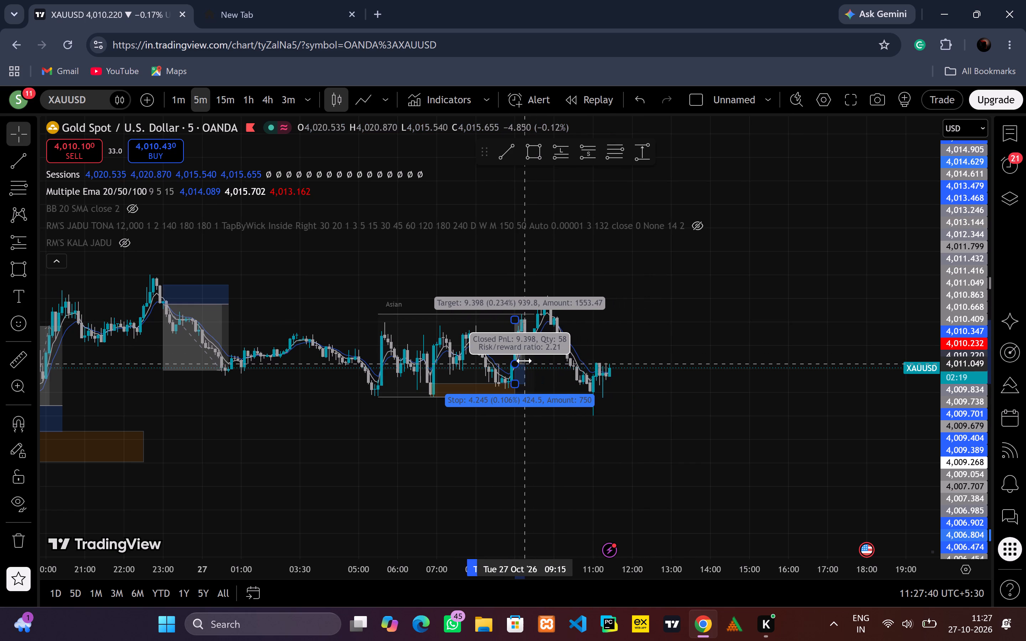
{"action": "left_click_drag", "start_coordinate": [524, 361], "coordinate": [529, 366]}
{"action": "left_click", "coordinate": [687, 454]}
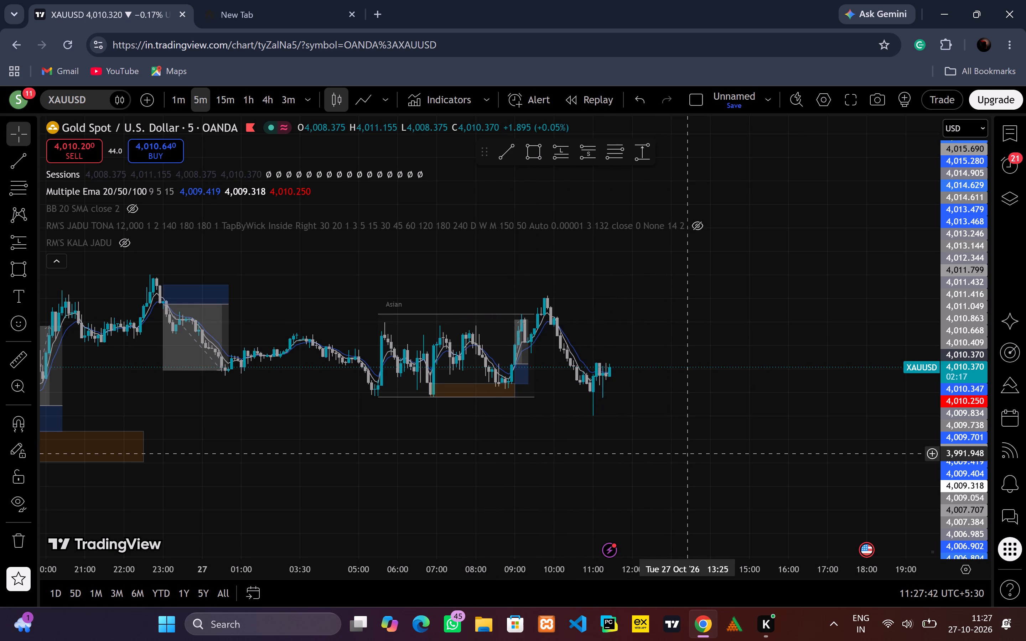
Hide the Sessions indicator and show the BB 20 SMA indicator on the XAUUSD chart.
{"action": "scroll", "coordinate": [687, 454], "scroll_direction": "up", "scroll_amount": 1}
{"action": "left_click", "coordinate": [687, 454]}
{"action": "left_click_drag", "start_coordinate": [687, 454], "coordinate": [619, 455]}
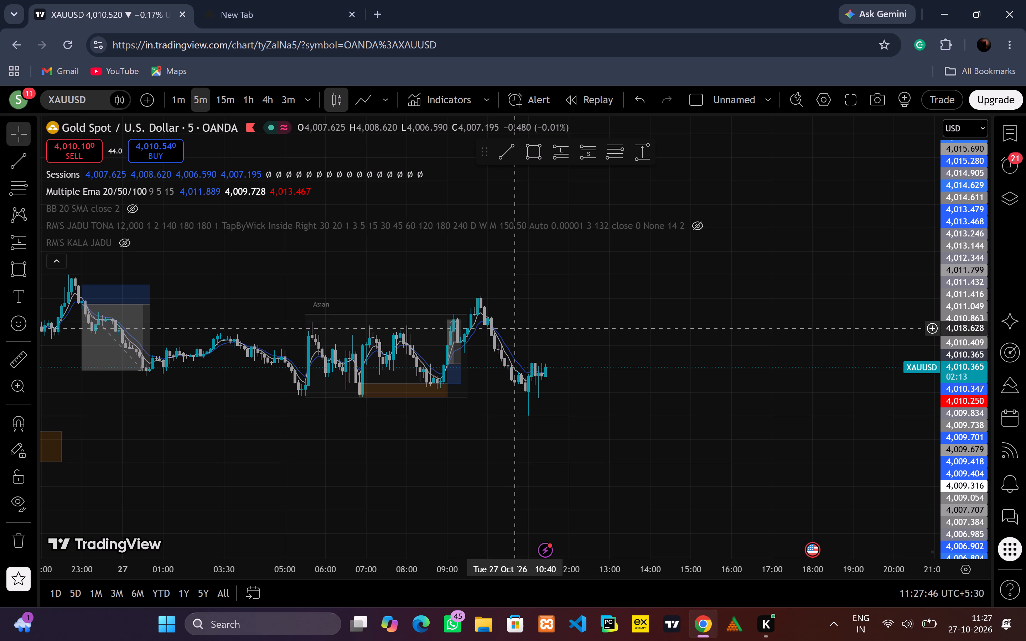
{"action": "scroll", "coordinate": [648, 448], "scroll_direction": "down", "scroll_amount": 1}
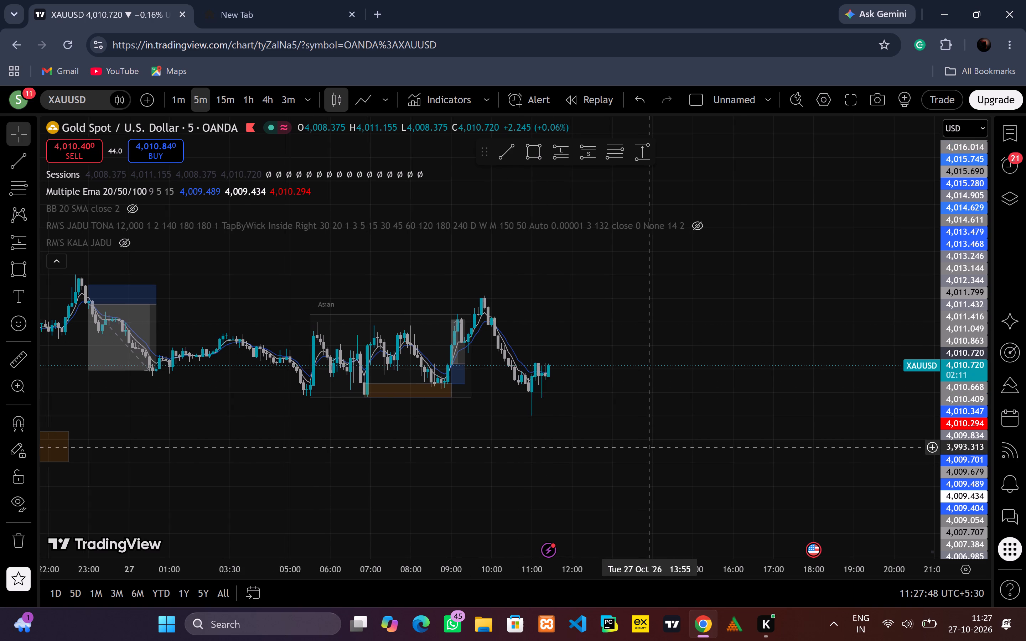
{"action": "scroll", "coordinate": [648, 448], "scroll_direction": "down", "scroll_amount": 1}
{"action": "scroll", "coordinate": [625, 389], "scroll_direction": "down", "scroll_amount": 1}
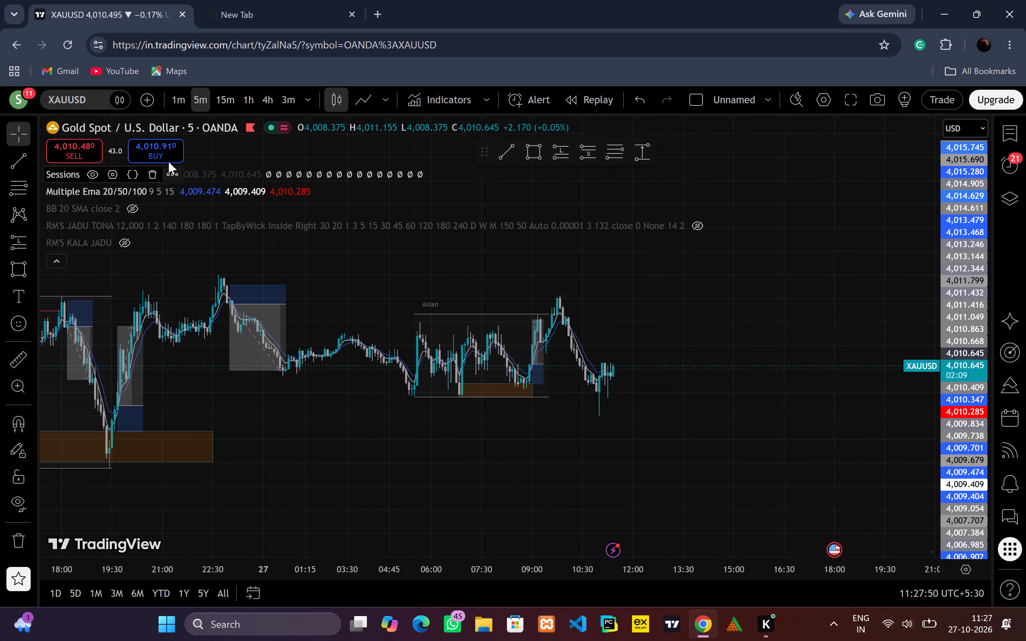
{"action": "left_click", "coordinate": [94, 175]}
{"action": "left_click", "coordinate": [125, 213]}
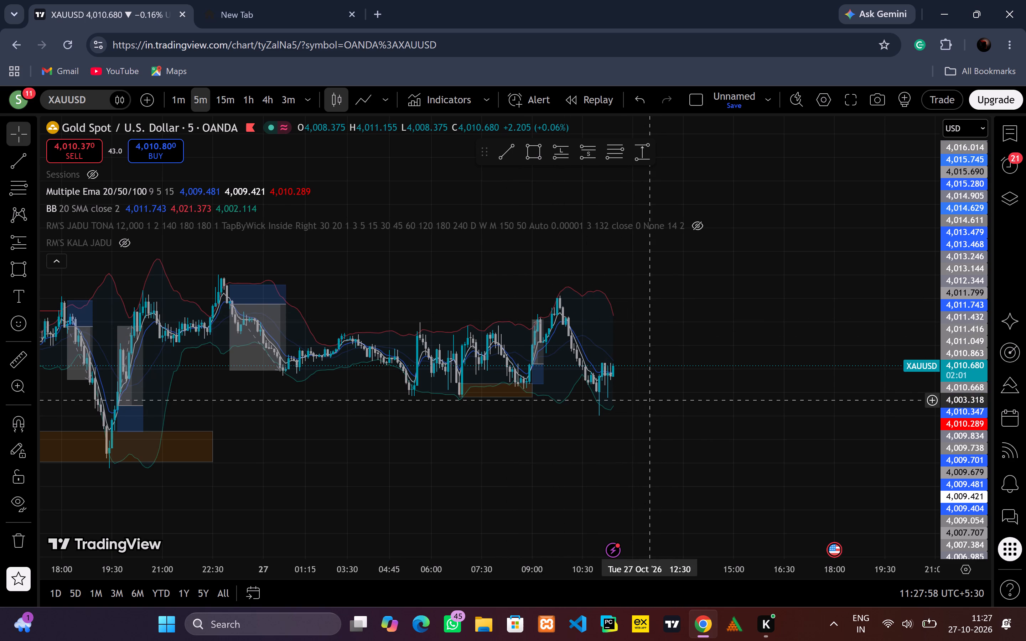
Examine XAUUSD on the 4-hour, 1-hour and 15-minute timeframes, ending back on the 5-minute chart.
{"action": "left_click", "coordinate": [259, 104]}
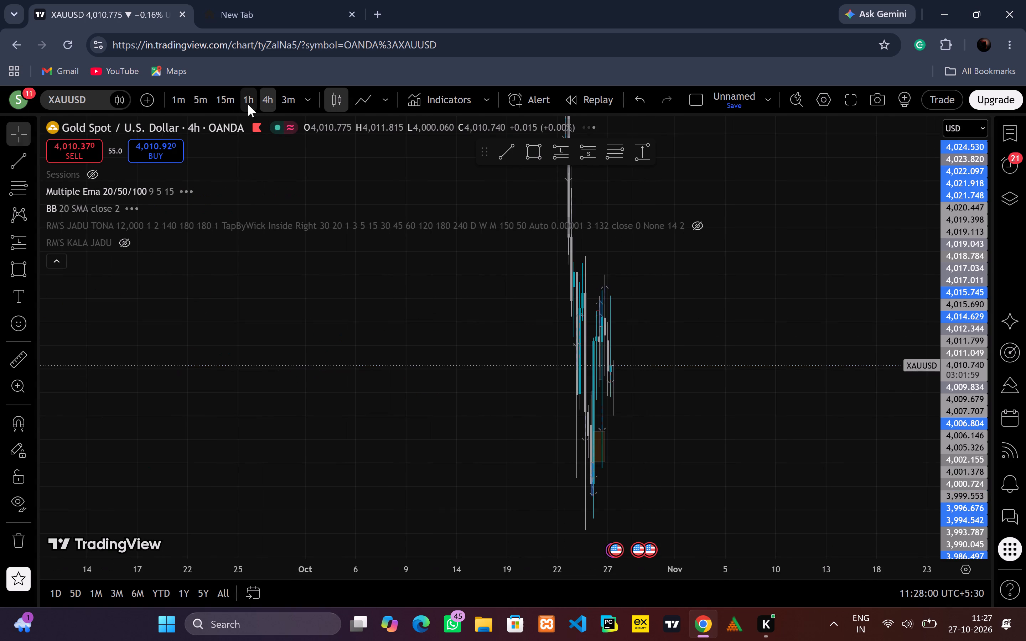
{"action": "left_click", "coordinate": [248, 104]}
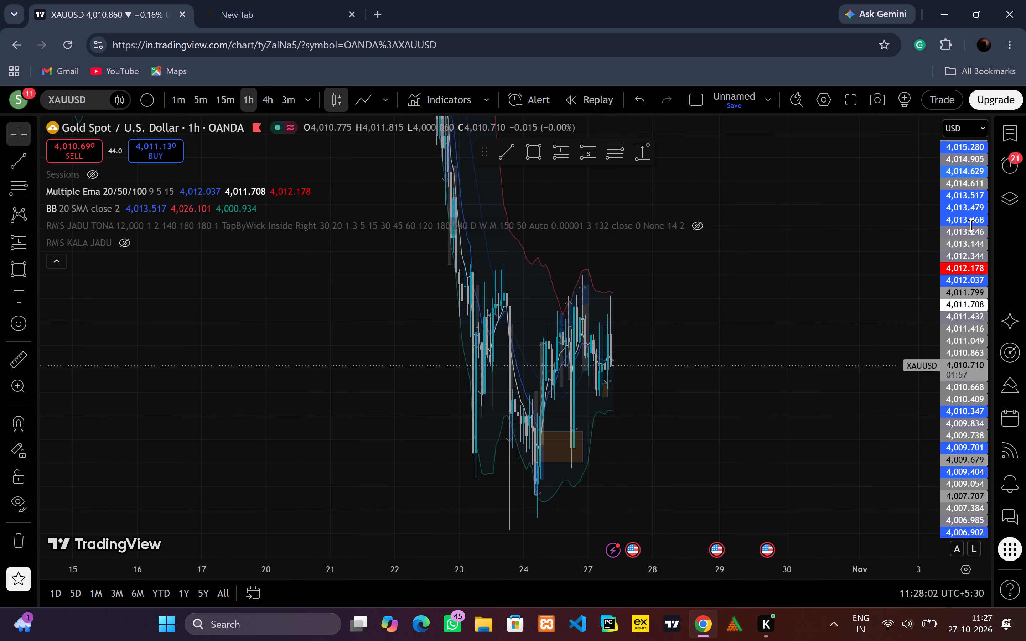
{"action": "left_click_drag", "start_coordinate": [970, 222], "coordinate": [970, 493]}
{"action": "scroll", "coordinate": [797, 463], "scroll_direction": "up", "scroll_amount": 2}
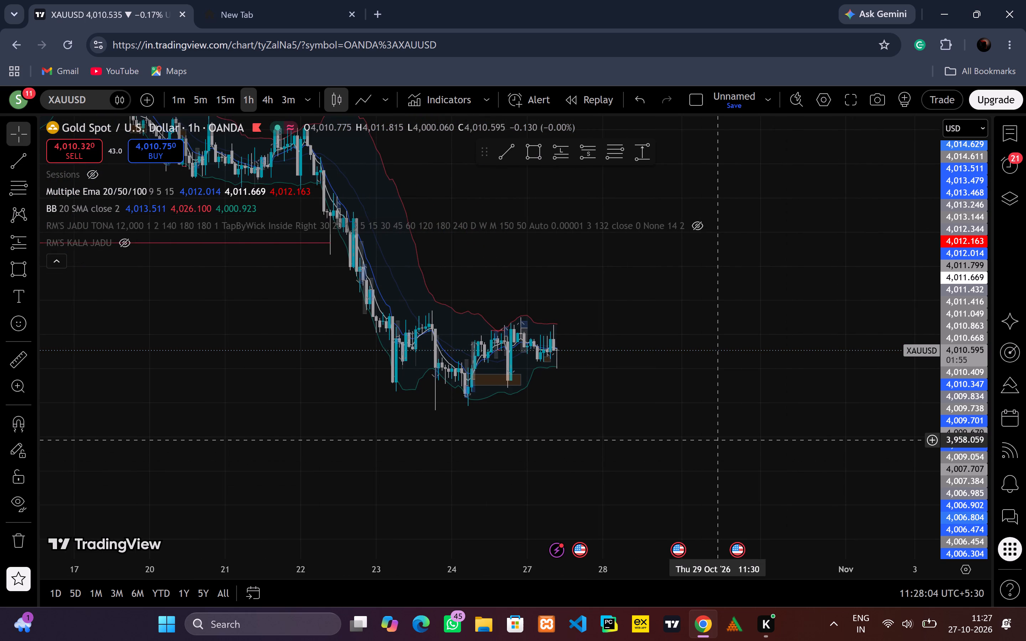
{"action": "left_click_drag", "start_coordinate": [712, 439], "coordinate": [684, 441]}
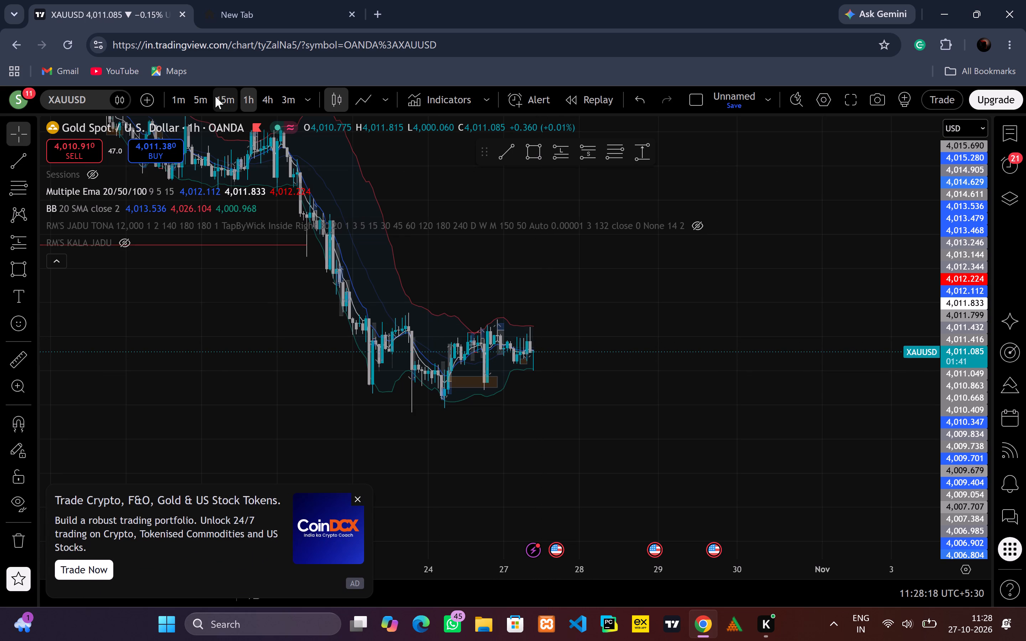
{"action": "left_click", "coordinate": [262, 102]}
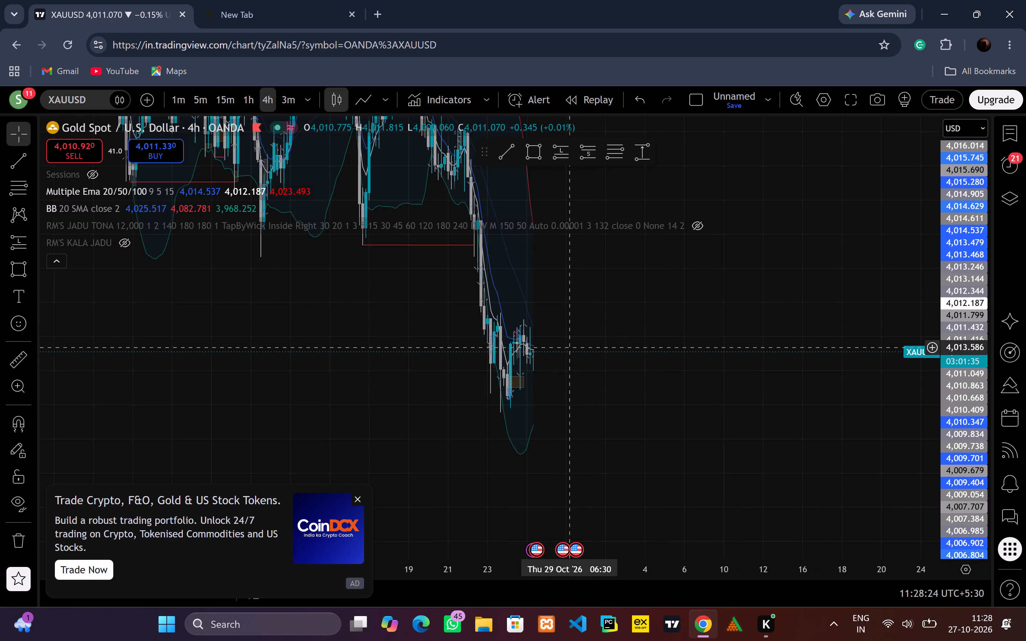
{"action": "left_click", "coordinate": [250, 106]}
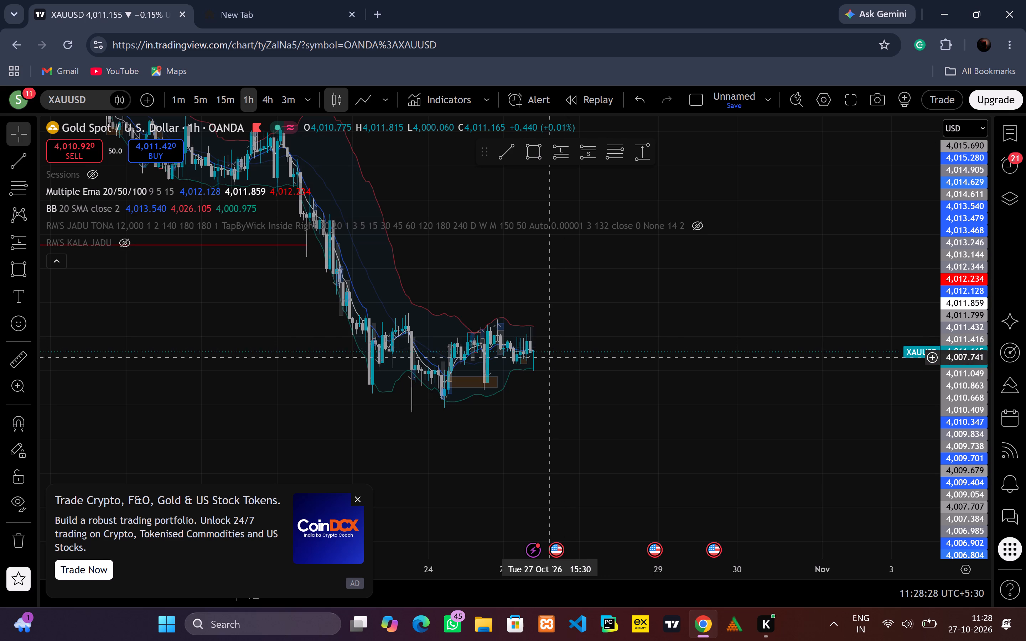
{"action": "left_click", "coordinate": [221, 103]}
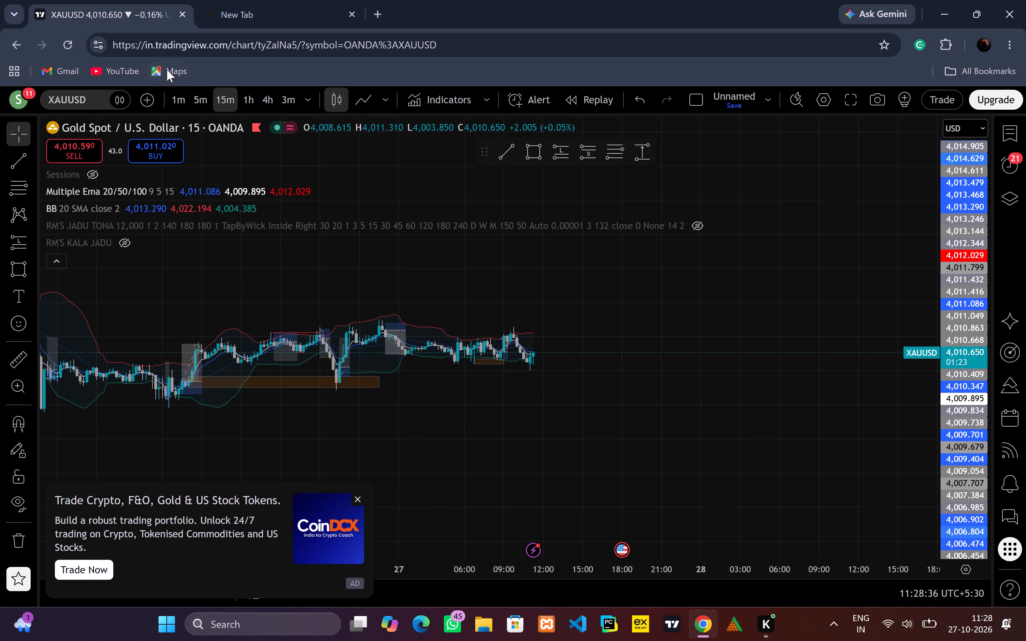
{"action": "left_click", "coordinate": [205, 99]}
{"action": "scroll", "coordinate": [596, 443], "scroll_direction": "down", "scroll_amount": 1}
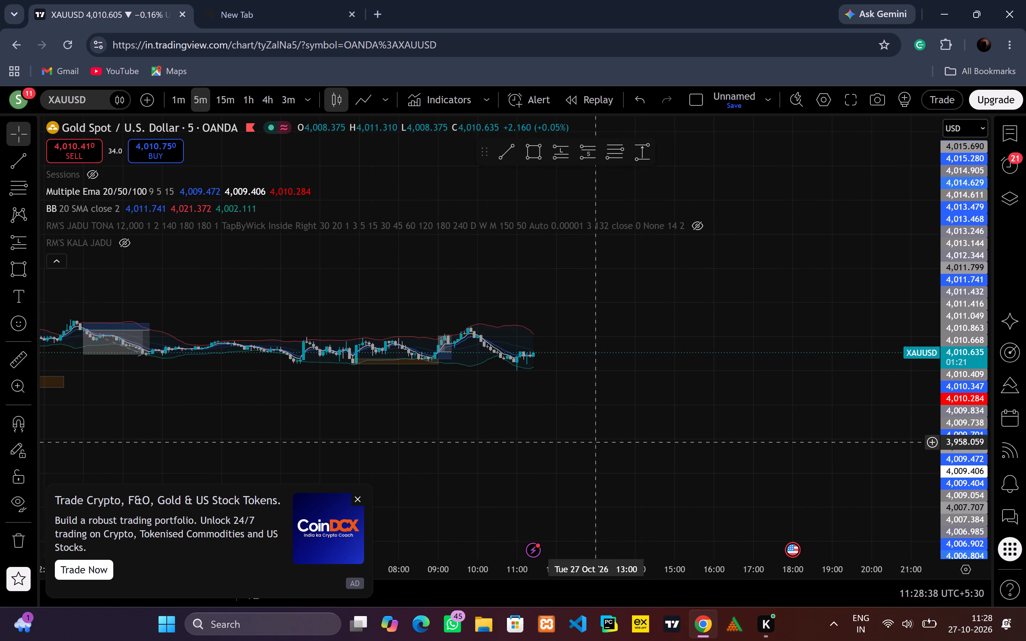
{"action": "scroll", "coordinate": [596, 443], "scroll_direction": "down", "scroll_amount": 1}
Dismiss the advertisement over the chart and close the ad-free upgrade offer.
{"action": "left_click", "coordinate": [354, 500]}
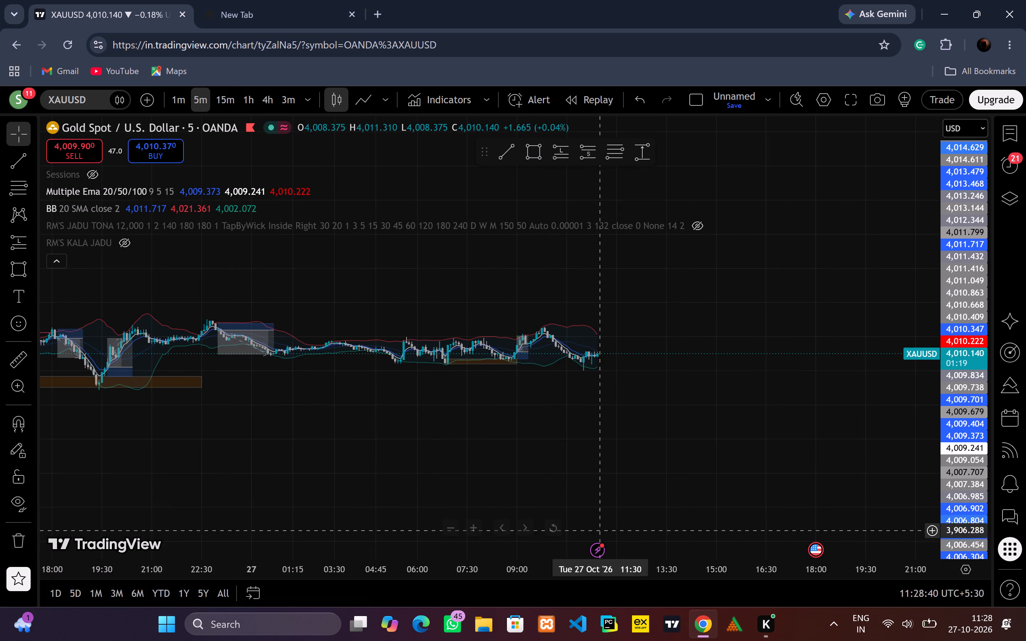
{"action": "left_click", "coordinate": [555, 533]}
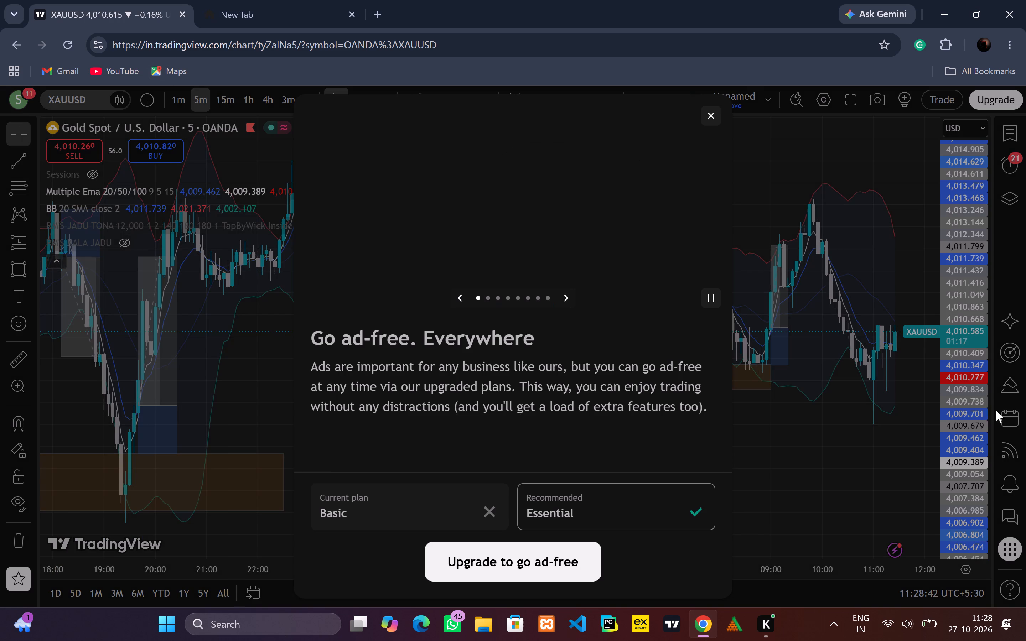
{"action": "left_click_drag", "start_coordinate": [971, 396], "coordinate": [970, 424]}
{"action": "left_click", "coordinate": [713, 115]}
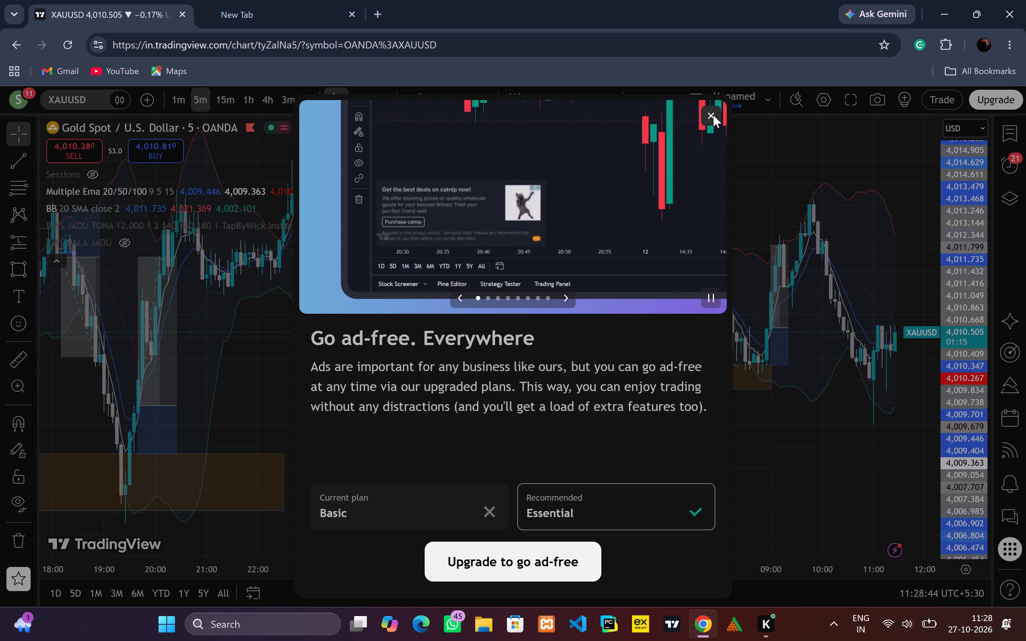
Examine the recent 5-minute XAUUSD candles against the Bollinger Bands and the marked positions.
{"action": "left_click_drag", "start_coordinate": [953, 204], "coordinate": [962, 290]}
{"action": "left_click_drag", "start_coordinate": [886, 398], "coordinate": [760, 399]}
{"action": "left_click", "coordinate": [760, 468]}
{"action": "double_click", "coordinate": [700, 473]}
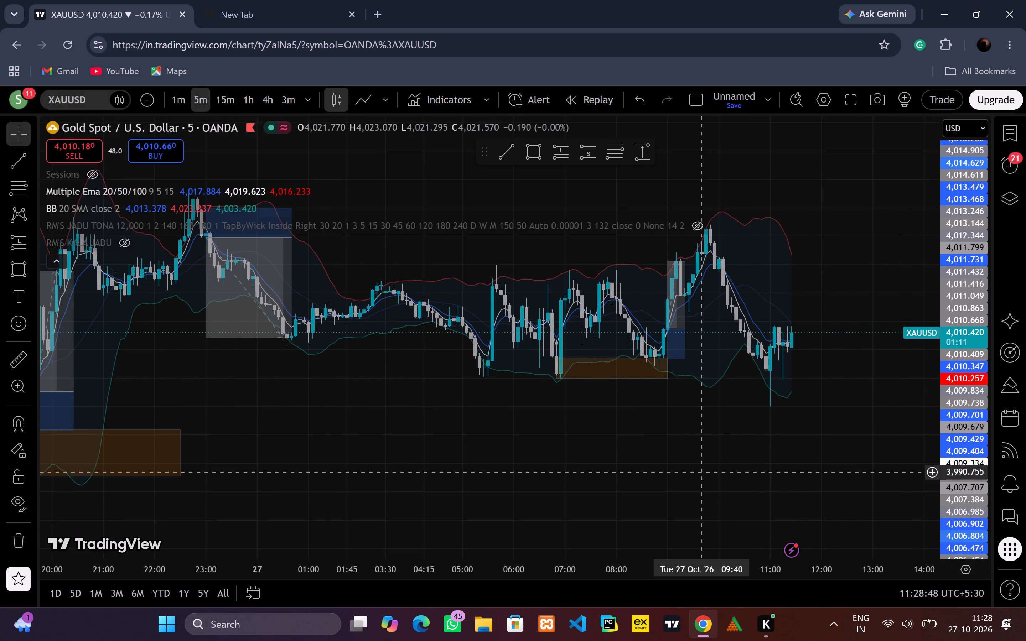
{"action": "left_click_drag", "start_coordinate": [700, 473], "coordinate": [618, 467]}
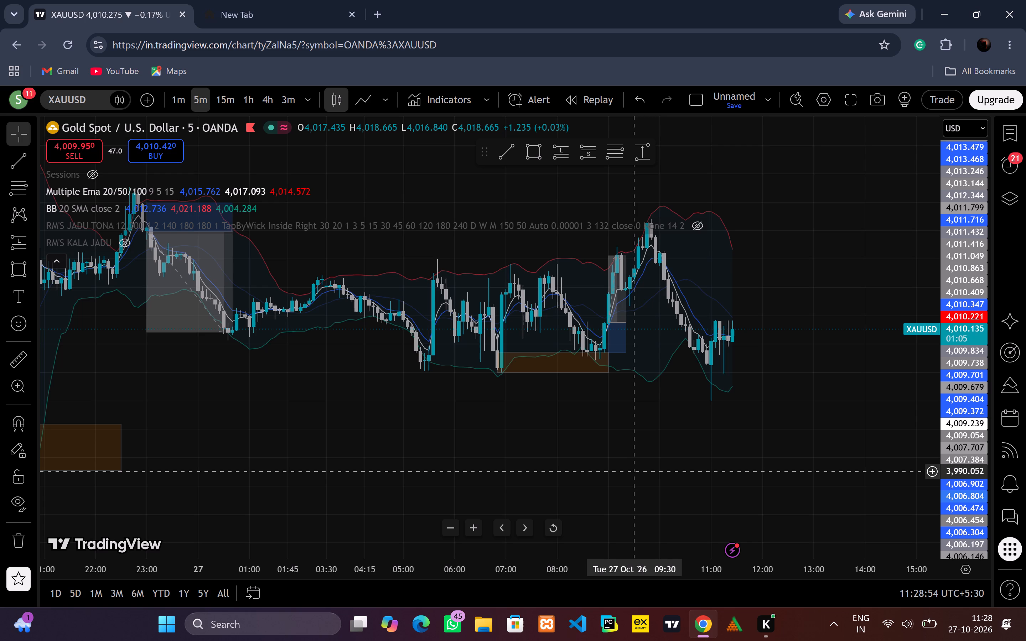
{"action": "left_click_drag", "start_coordinate": [725, 470], "coordinate": [639, 509]}
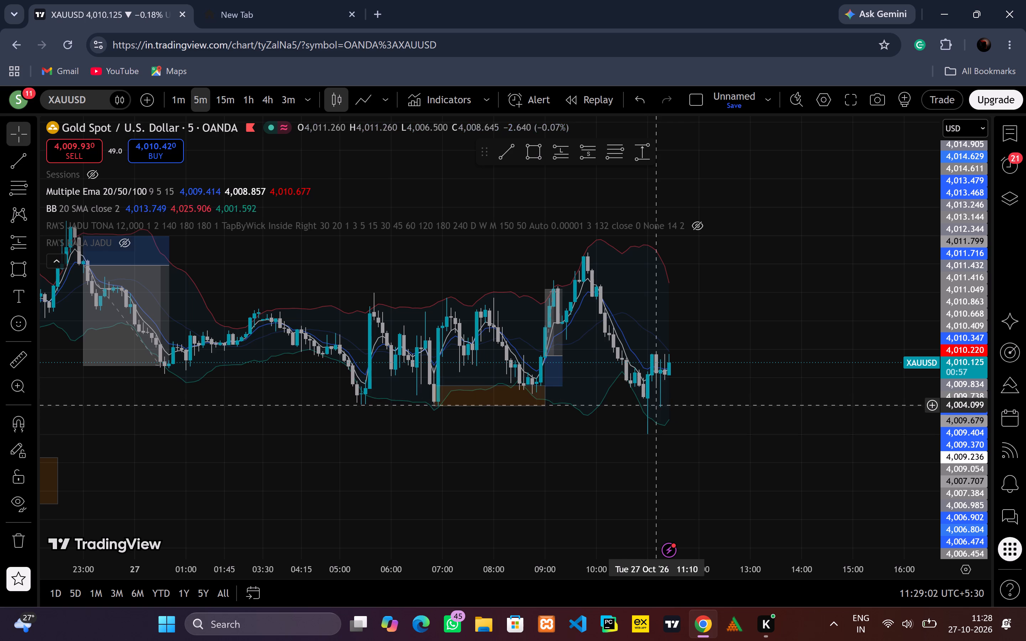
{"action": "scroll", "coordinate": [735, 368], "scroll_direction": "down", "scroll_amount": 1}
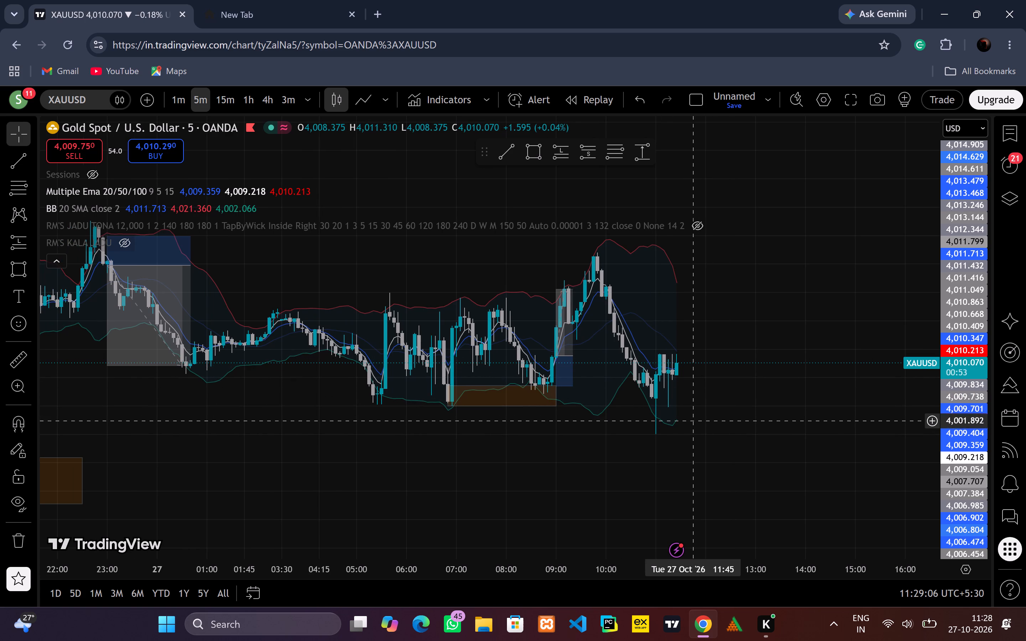
{"action": "left_click_drag", "start_coordinate": [725, 331], "coordinate": [710, 359]}
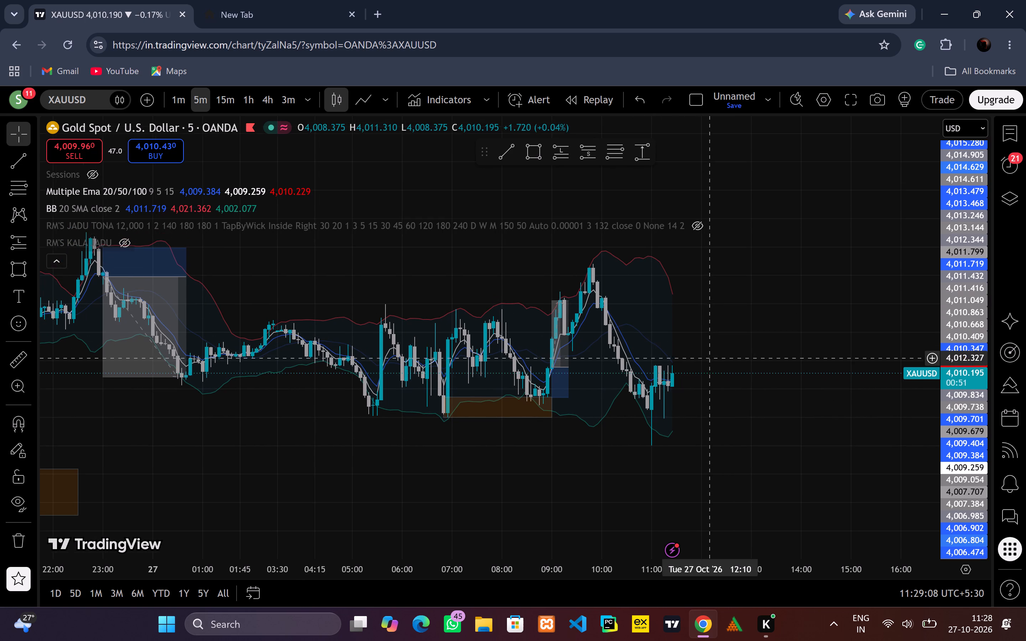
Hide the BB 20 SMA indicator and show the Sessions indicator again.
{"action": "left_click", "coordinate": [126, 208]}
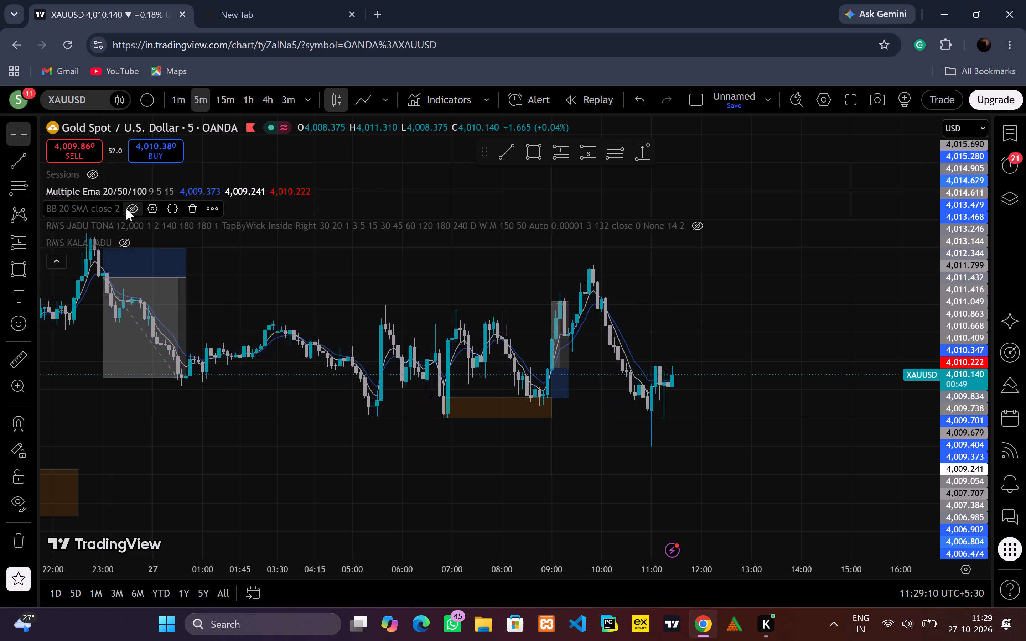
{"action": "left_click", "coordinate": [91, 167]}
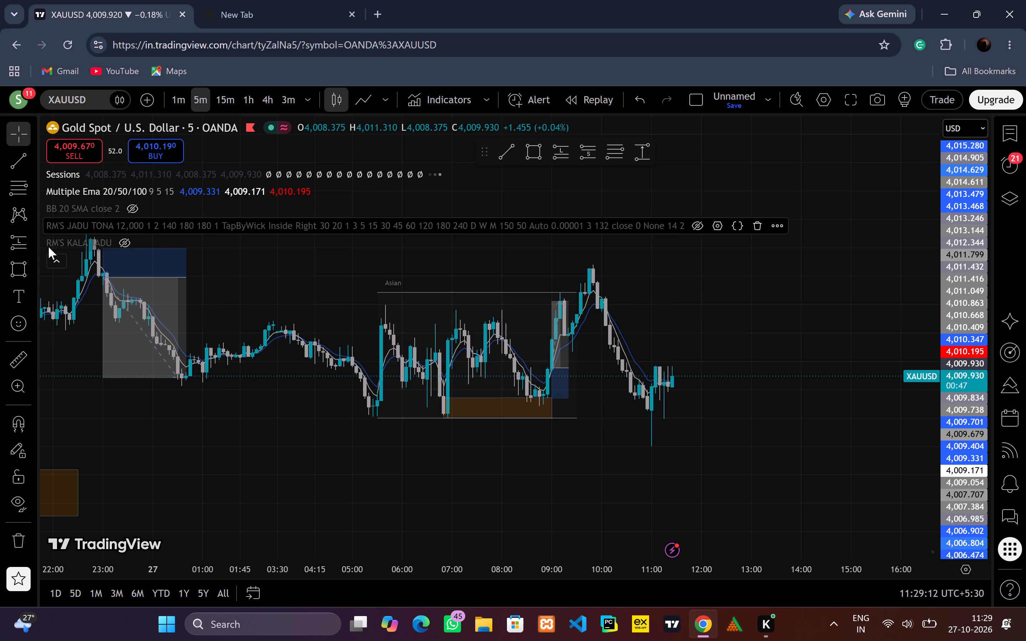
Collapse the indicator legend and review the latest XAUUSD candles around the Asian session range.
{"action": "left_click", "coordinate": [57, 259]}
{"action": "scroll", "coordinate": [717, 398], "scroll_direction": "down", "scroll_amount": 1}
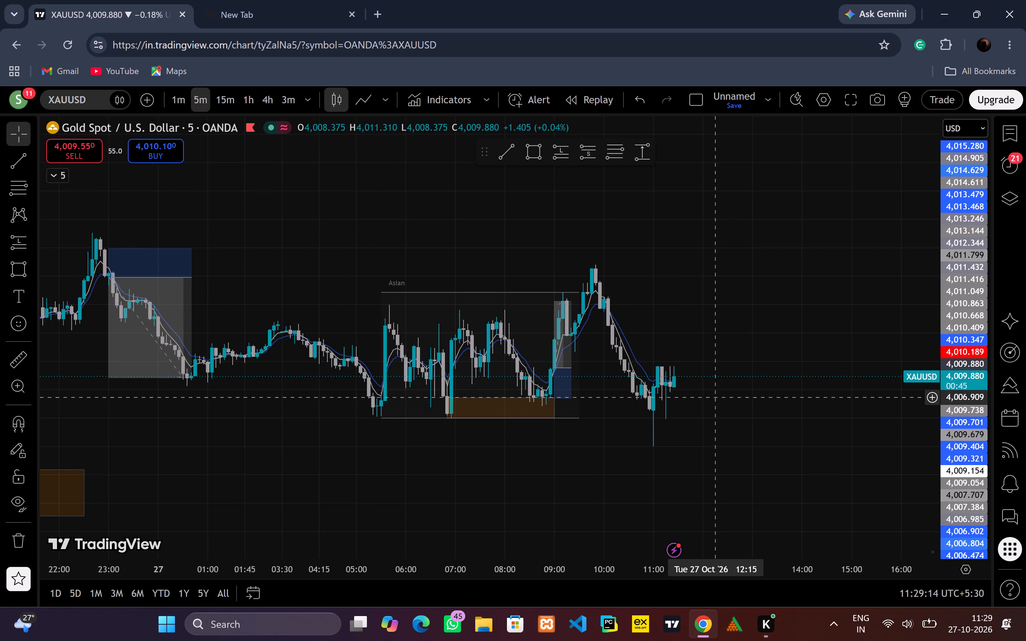
{"action": "left_click_drag", "start_coordinate": [713, 434], "coordinate": [669, 437]}
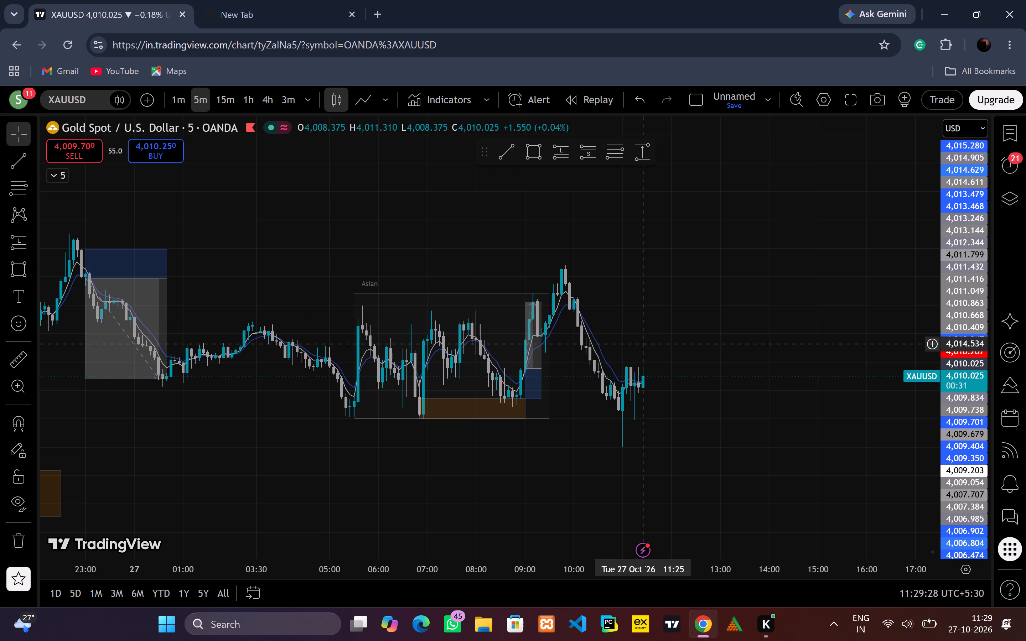
{"action": "scroll", "coordinate": [687, 459], "scroll_direction": "down", "scroll_amount": 1}
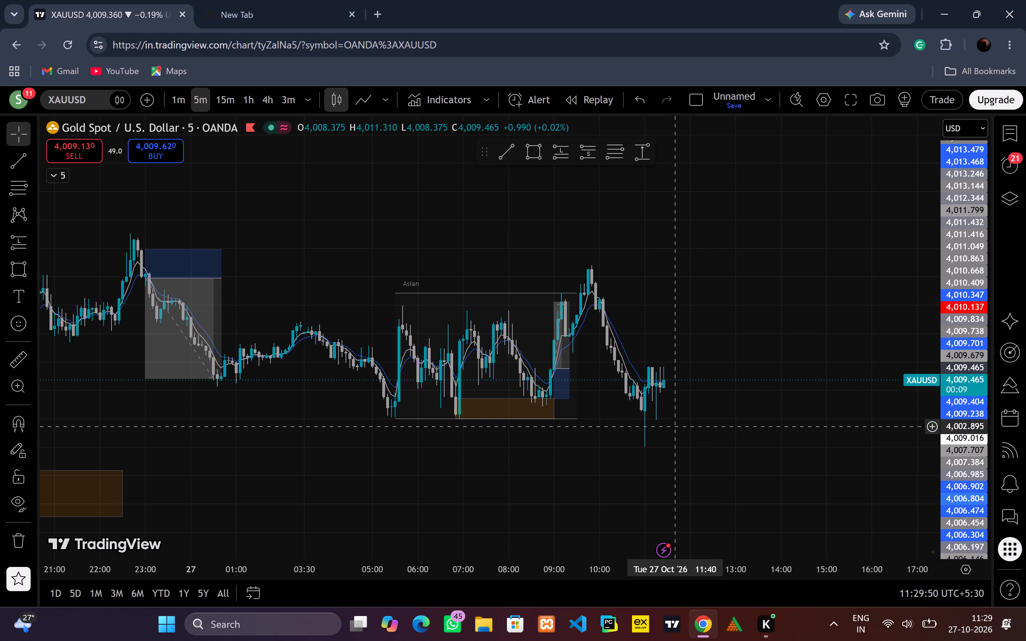
Switch the chart to US30, the Dow Jones Industrial Average Index, and view its recent 5-minute candles.
{"action": "key", "text": "Down"}
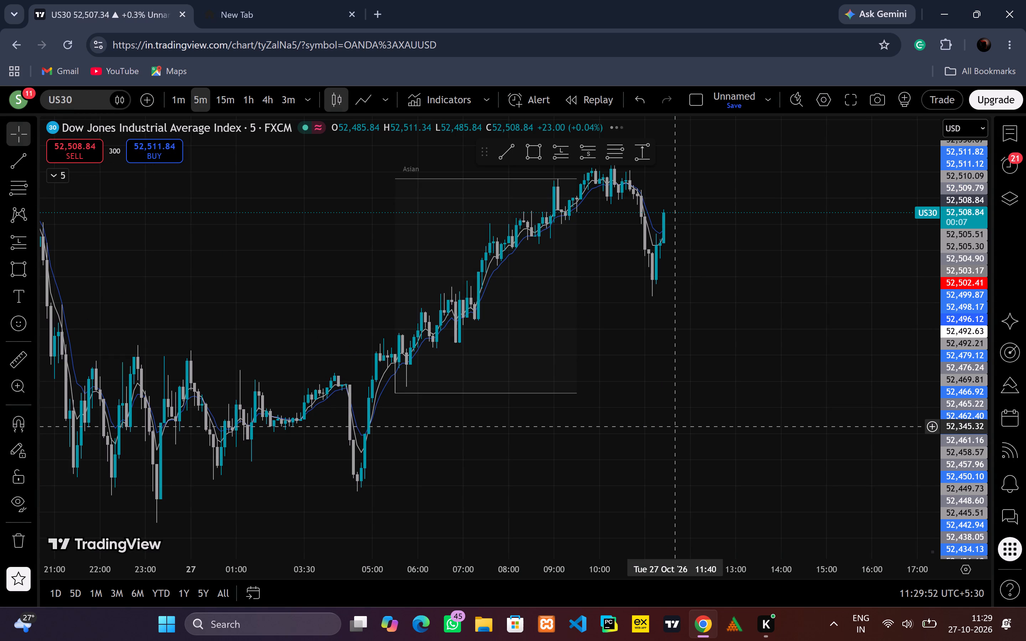
{"action": "scroll", "coordinate": [673, 427], "scroll_direction": "down", "scroll_amount": 5}
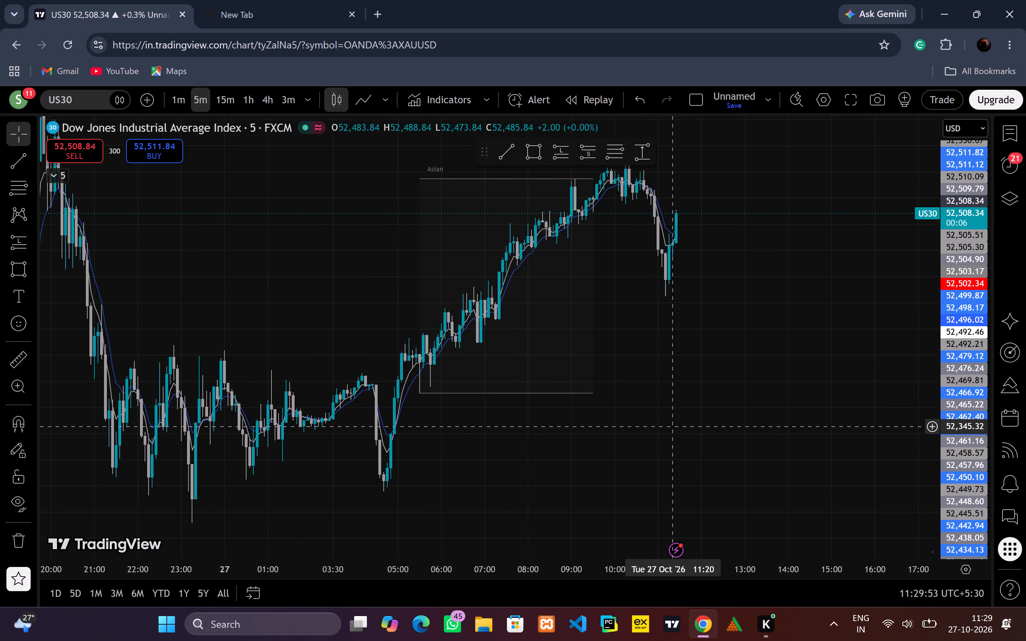
Show the BB 20 SMA indicator on the US30 chart and hide Multiple Ema 20/50/100, keeping Sessions on.
{"action": "left_click_drag", "start_coordinate": [965, 264], "coordinate": [949, 332]}
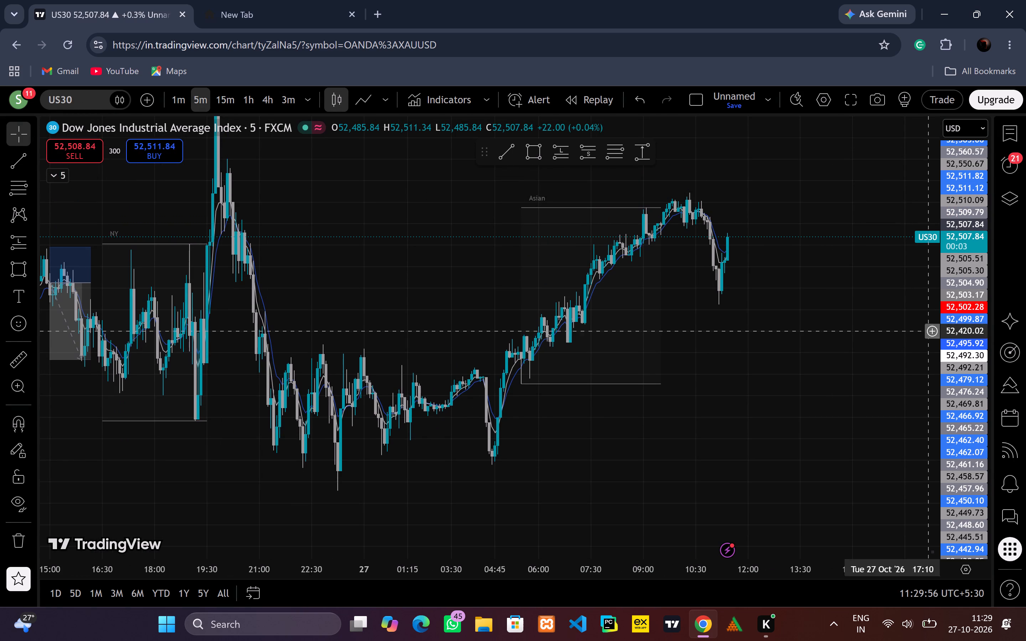
{"action": "left_click_drag", "start_coordinate": [841, 329], "coordinate": [828, 403]}
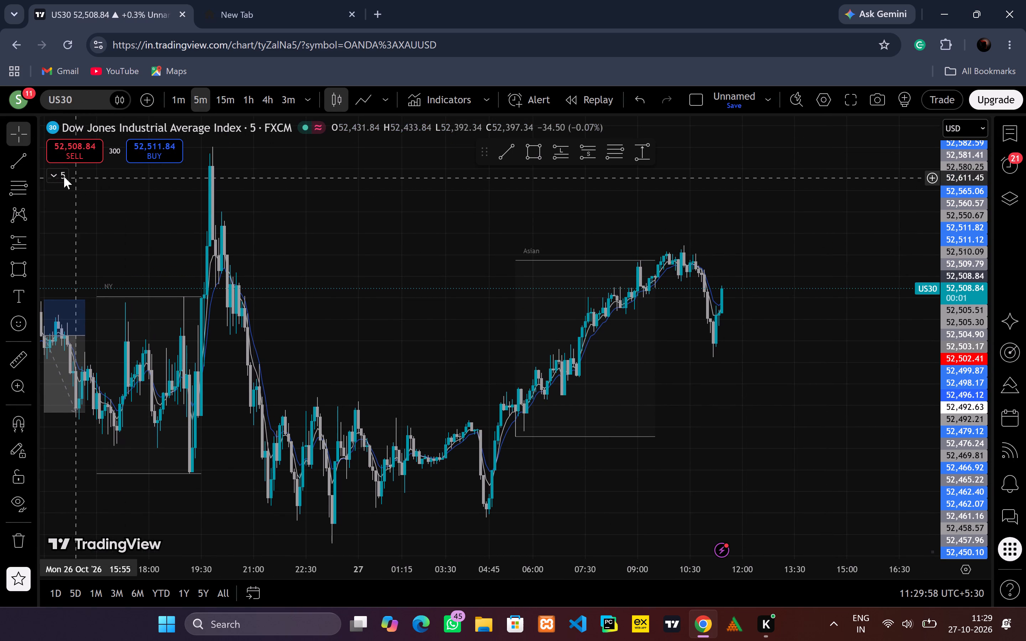
{"action": "left_click", "coordinate": [60, 175]}
{"action": "left_click", "coordinate": [88, 178]}
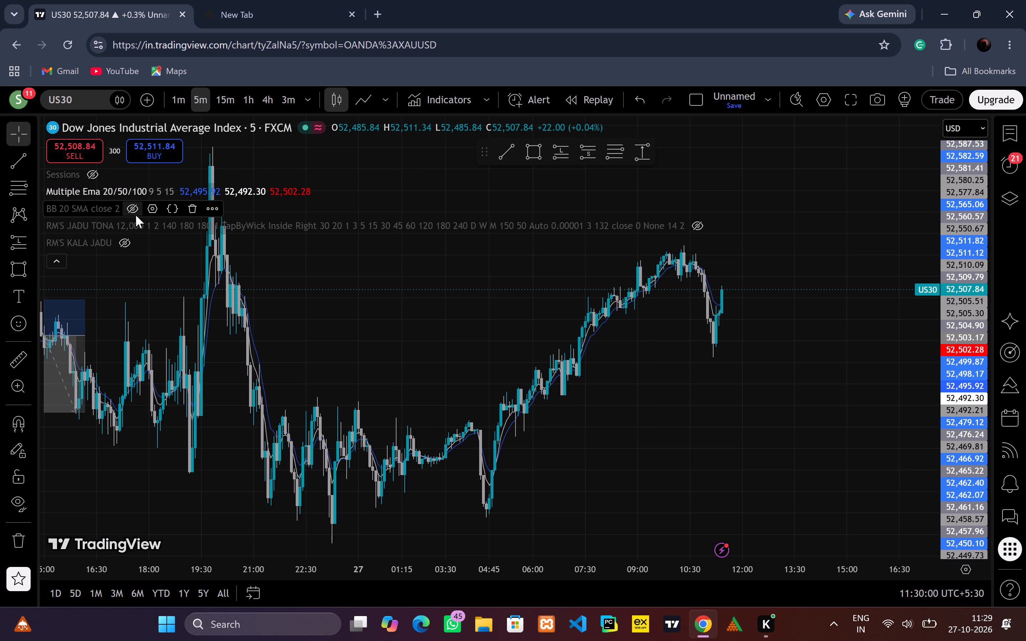
{"action": "left_click", "coordinate": [135, 210]}
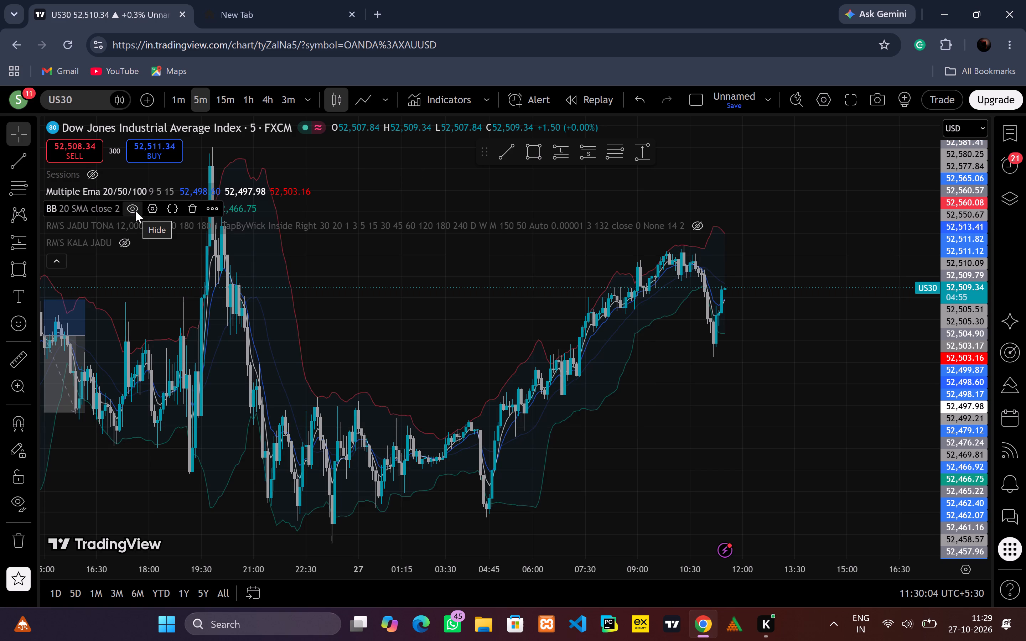
{"action": "left_click", "coordinate": [181, 196]}
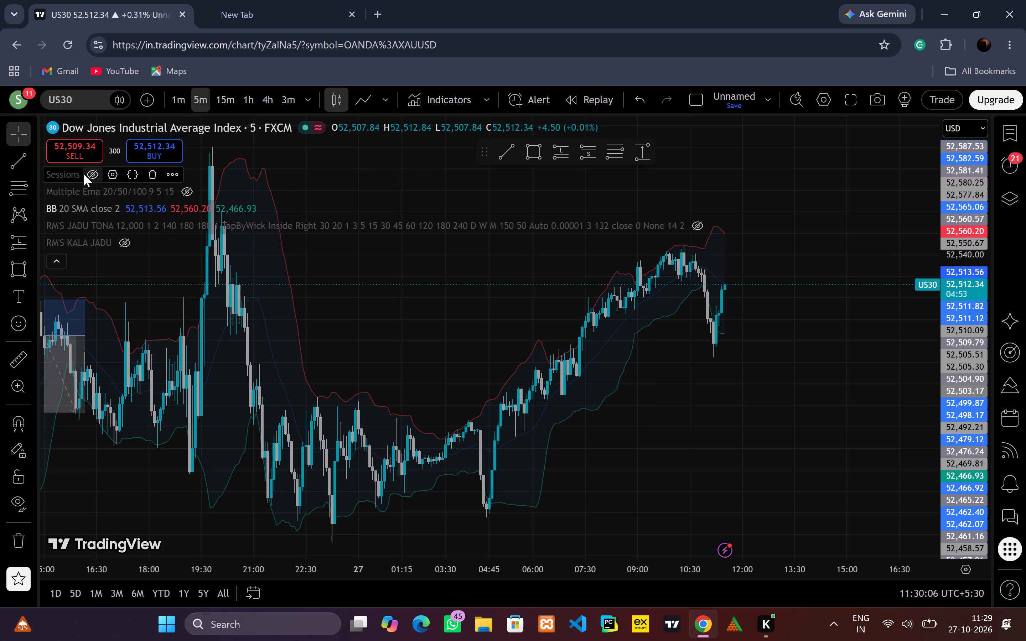
{"action": "left_click", "coordinate": [84, 174]}
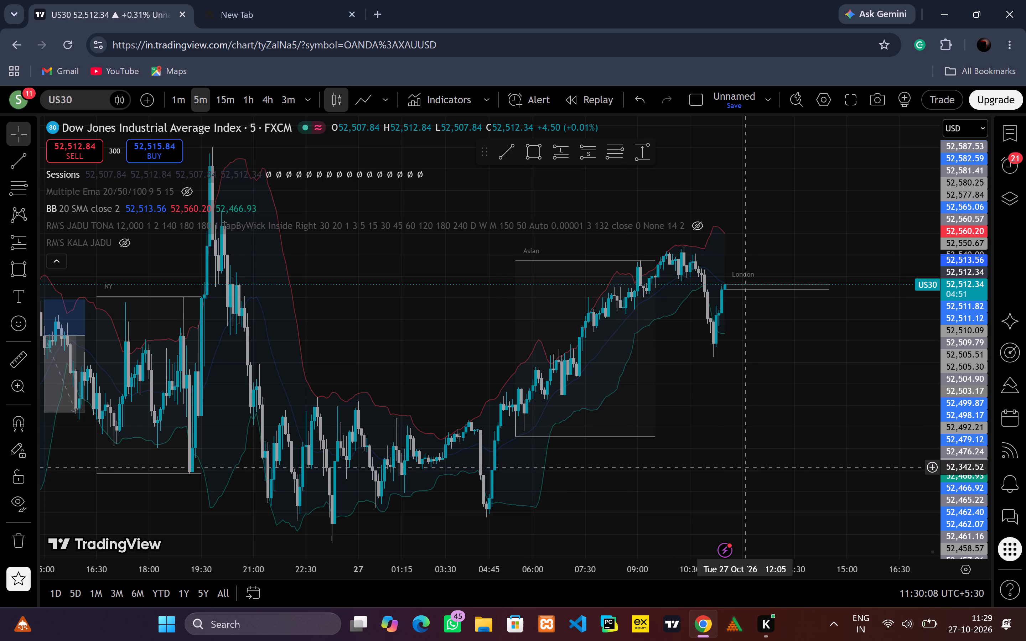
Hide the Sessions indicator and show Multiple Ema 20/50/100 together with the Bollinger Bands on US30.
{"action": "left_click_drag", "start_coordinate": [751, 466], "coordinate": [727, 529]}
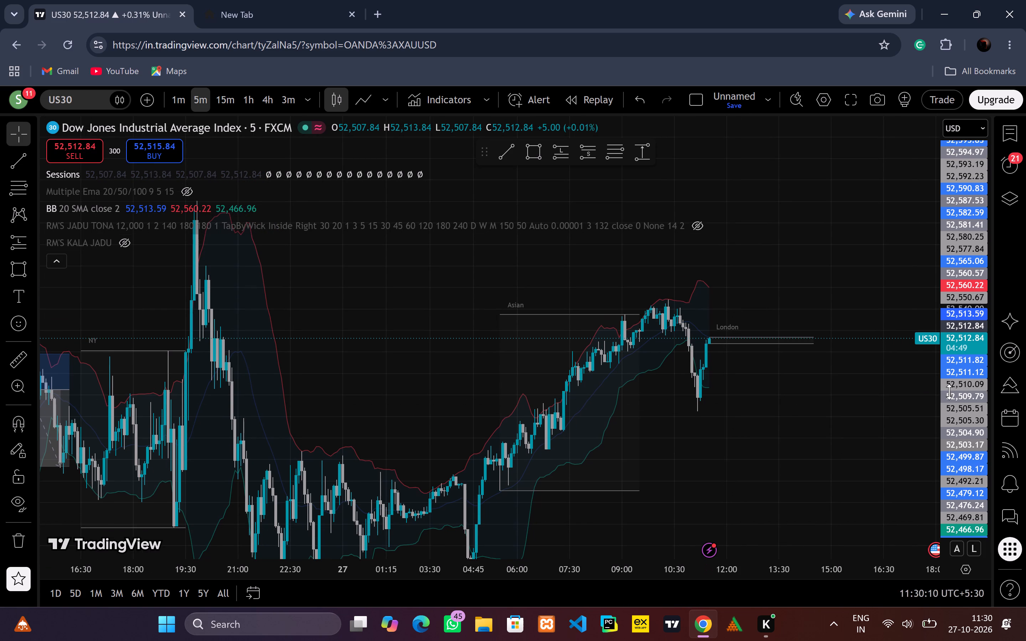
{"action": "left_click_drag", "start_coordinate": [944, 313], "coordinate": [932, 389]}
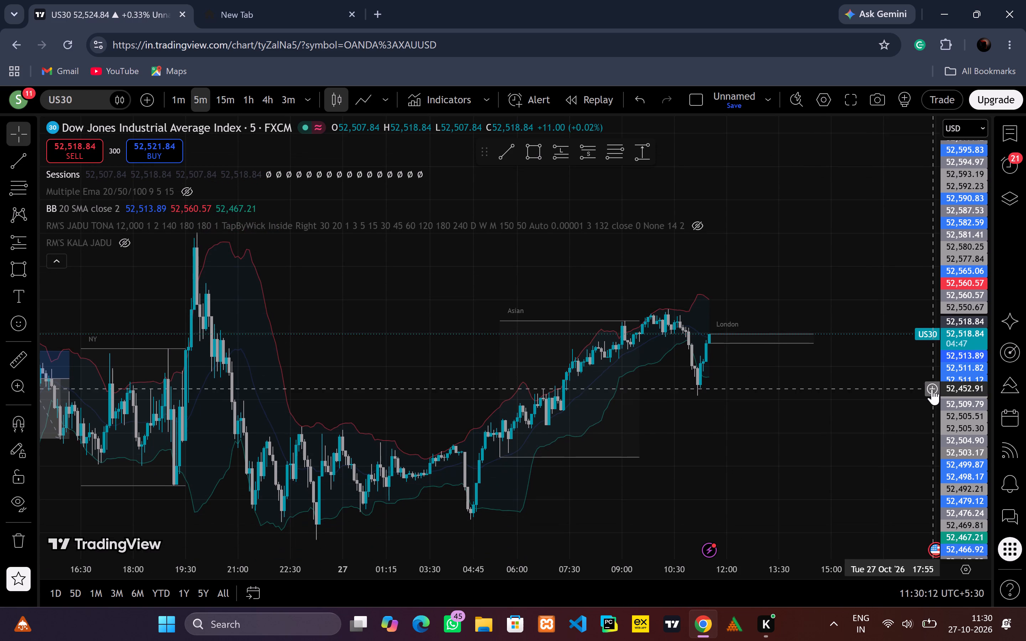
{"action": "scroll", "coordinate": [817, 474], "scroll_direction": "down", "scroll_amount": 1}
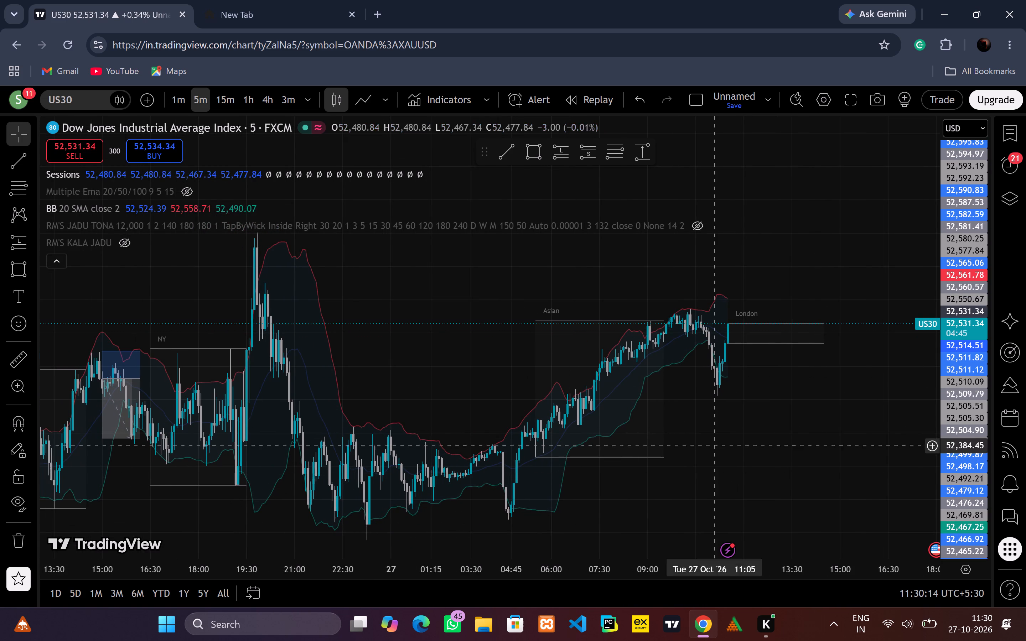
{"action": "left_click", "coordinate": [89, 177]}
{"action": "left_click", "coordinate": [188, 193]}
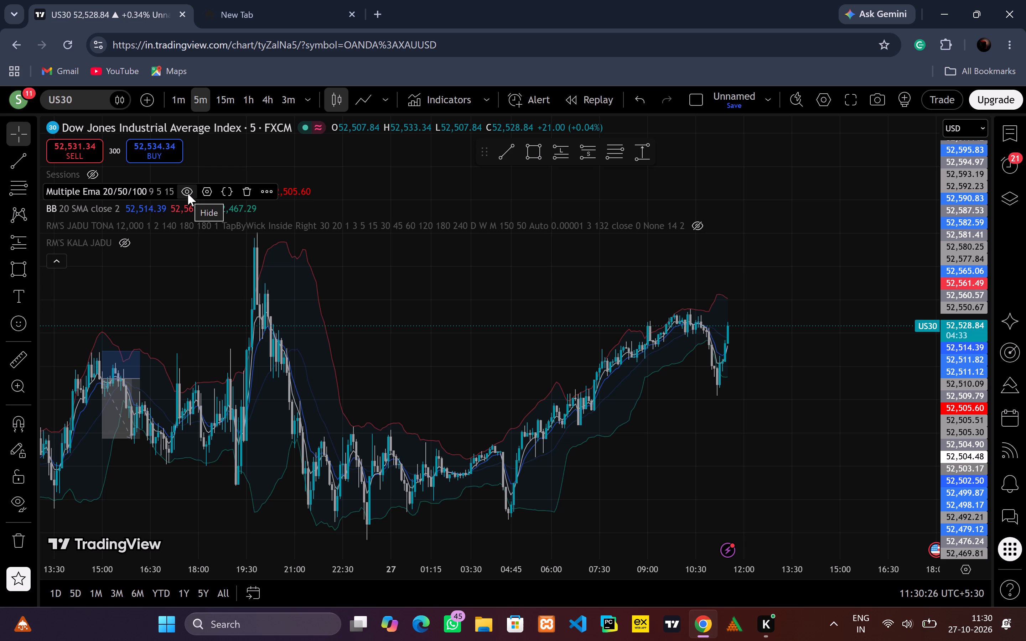
View US30 on the 15-minute timeframe and return to the 5-minute timeframe.
{"action": "left_click", "coordinate": [225, 98]}
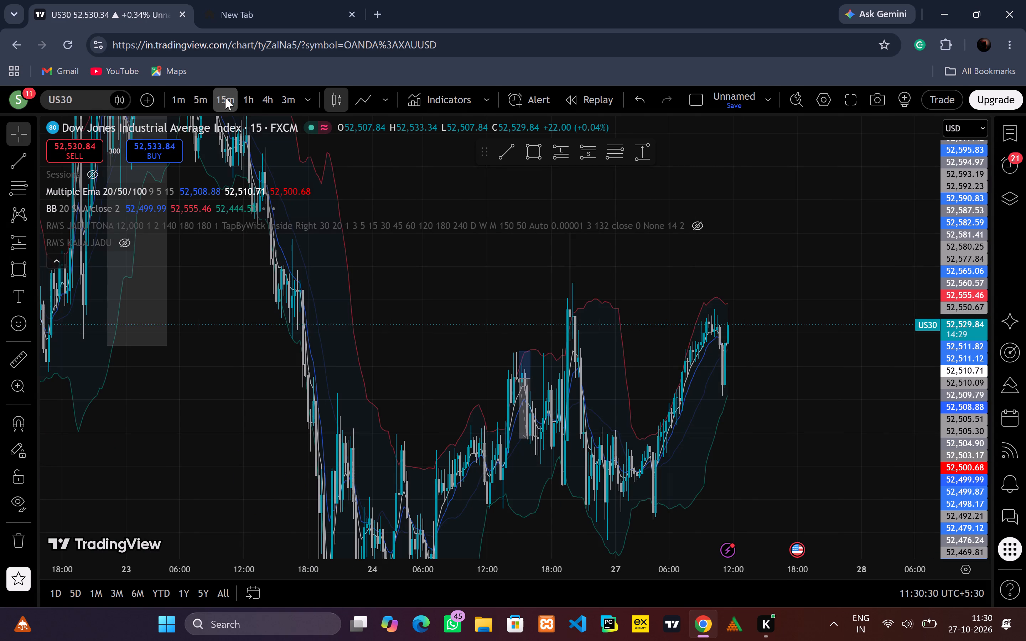
{"action": "left_click", "coordinate": [225, 98]}
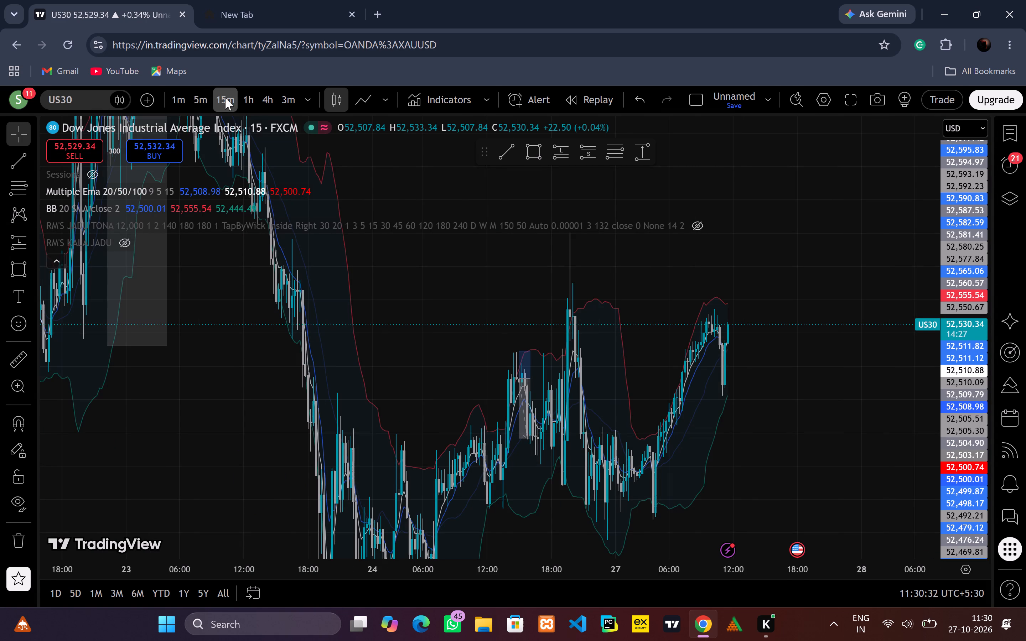
{"action": "left_click", "coordinate": [207, 99]}
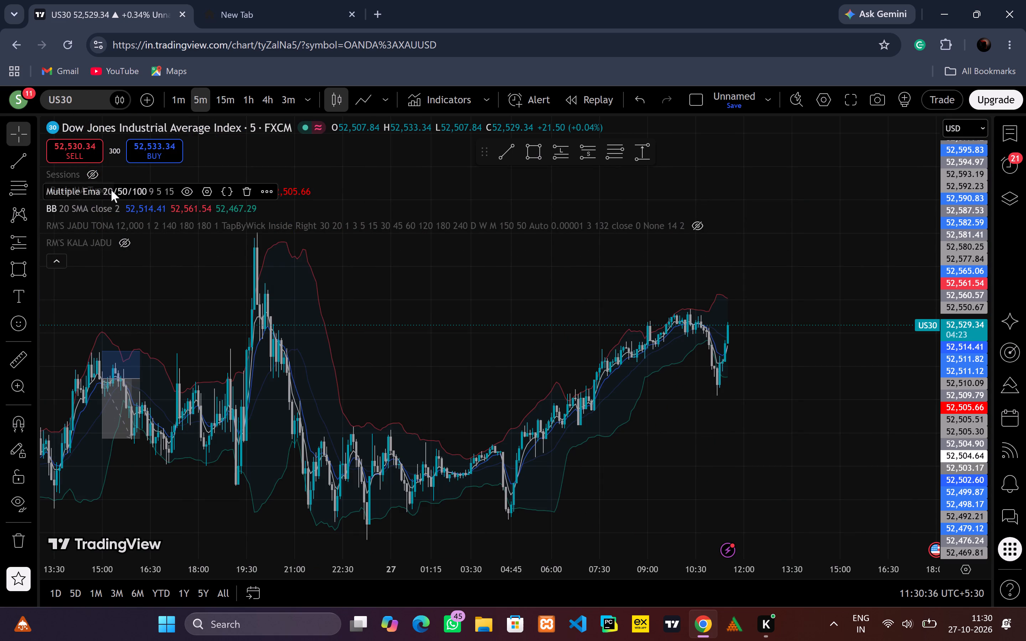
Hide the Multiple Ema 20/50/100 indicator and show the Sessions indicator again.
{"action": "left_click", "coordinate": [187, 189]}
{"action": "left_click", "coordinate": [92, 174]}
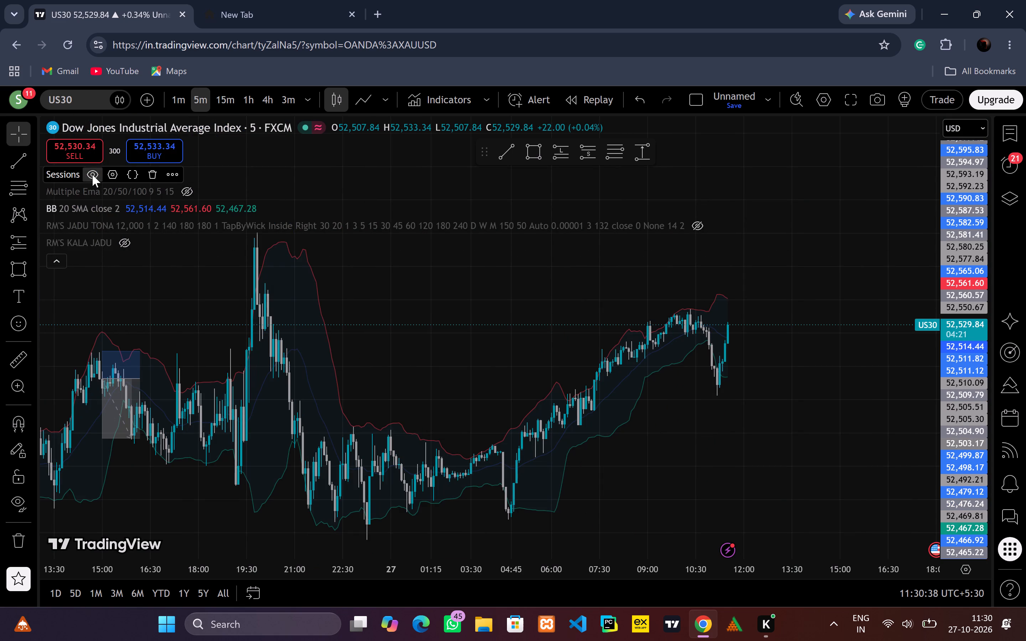
Review the US30 candles across the 26 October London and NY sessions, briefly swapping the Sessions overlay for Multiple Ema 20/50/100.
{"action": "left_click", "coordinate": [59, 257]}
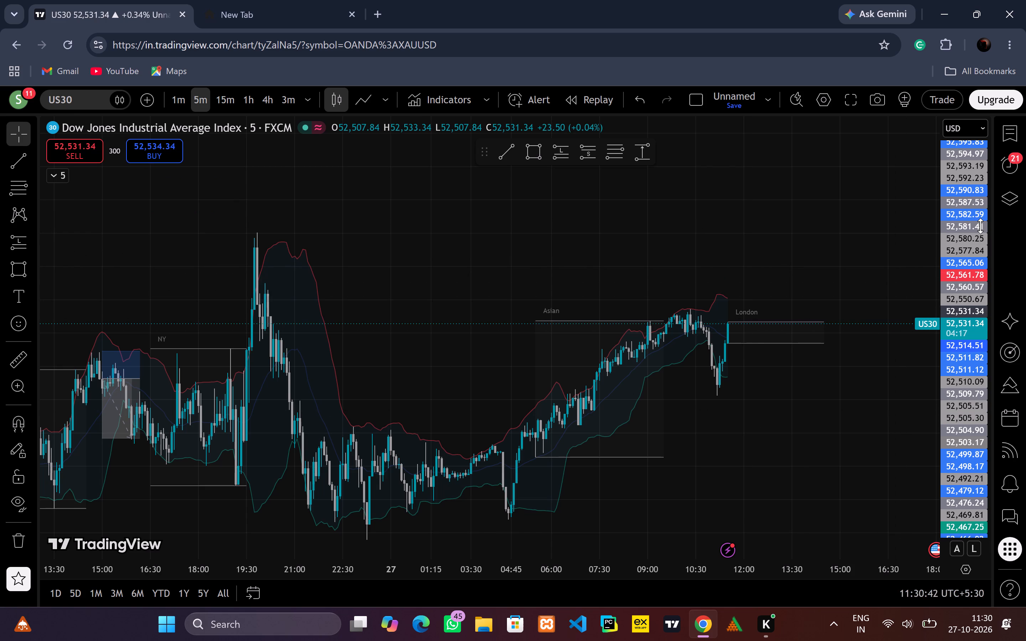
{"action": "left_click_drag", "start_coordinate": [980, 226], "coordinate": [940, 439]}
{"action": "scroll", "coordinate": [736, 521], "scroll_direction": "down", "scroll_amount": 1}
{"action": "left_click_drag", "start_coordinate": [533, 490], "coordinate": [734, 470]}
{"action": "scroll", "coordinate": [734, 470], "scroll_direction": "up", "scroll_amount": 1}
{"action": "left_click_drag", "start_coordinate": [970, 473], "coordinate": [967, 439]}
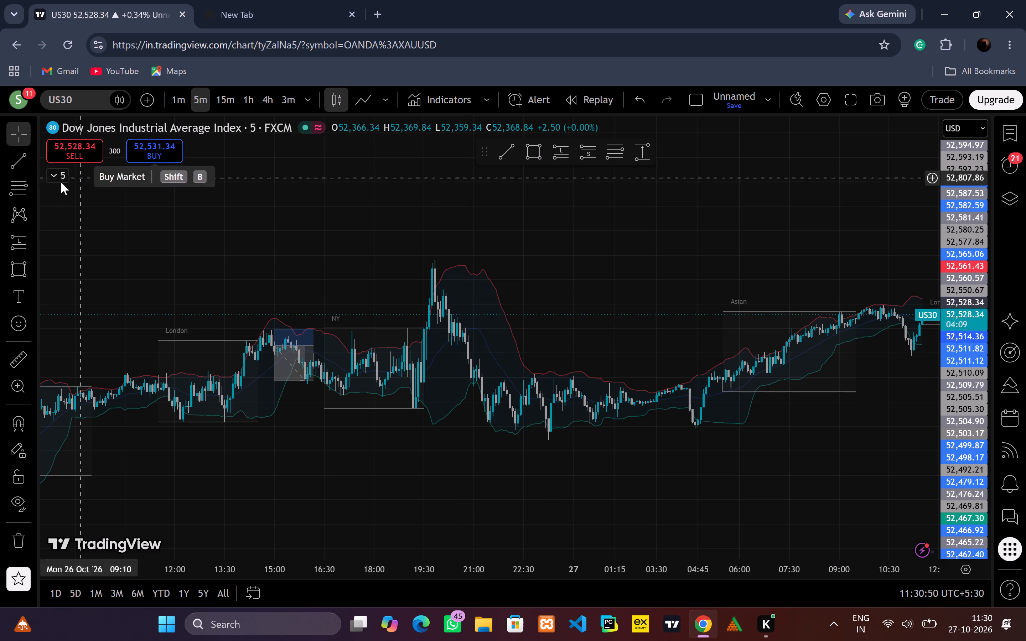
{"action": "left_click", "coordinate": [59, 172]}
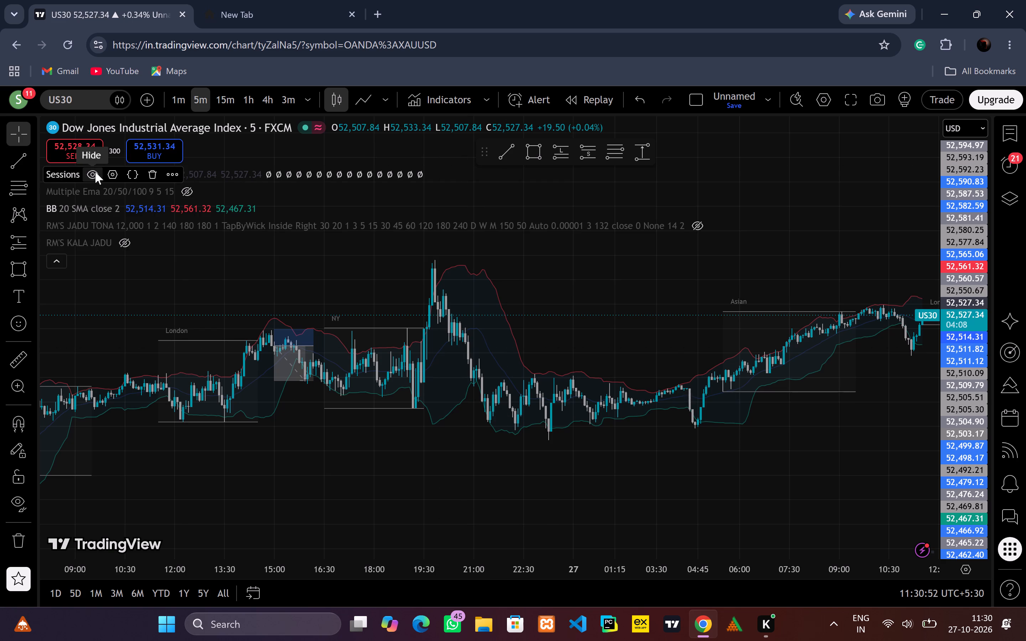
{"action": "left_click", "coordinate": [95, 171]}
{"action": "left_click", "coordinate": [191, 190]}
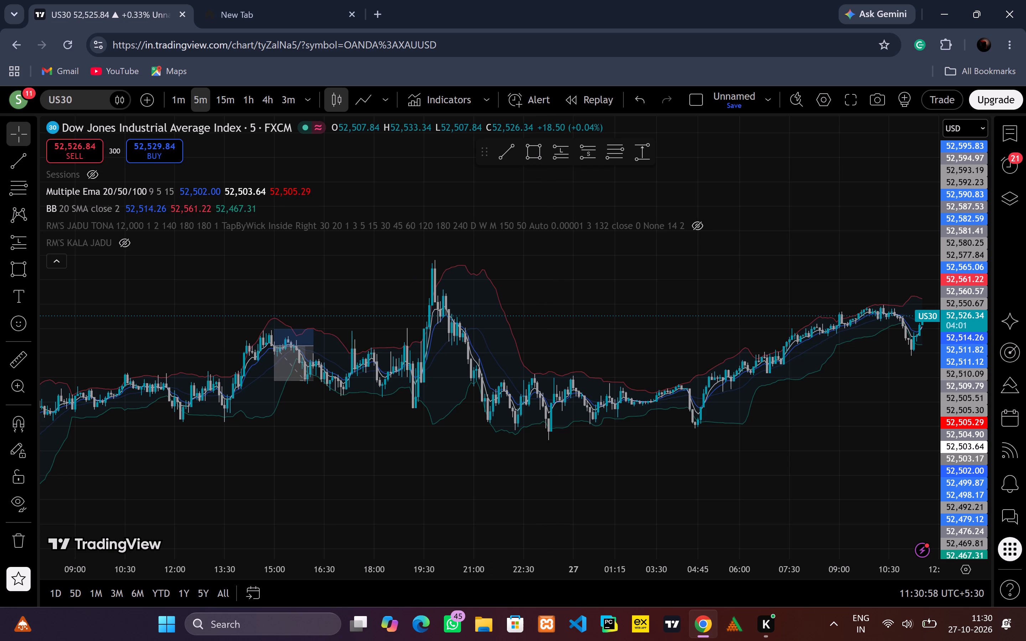
{"action": "left_click", "coordinate": [180, 190]}
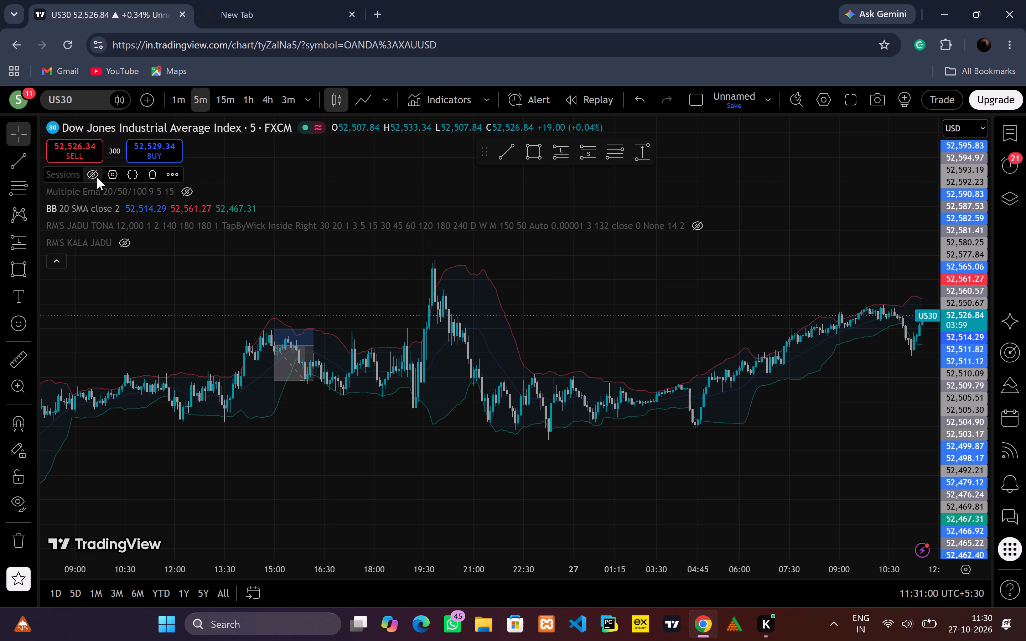
{"action": "left_click", "coordinate": [97, 177]}
Bring the earlier US30 candles into view and switch the browser to full screen.
{"action": "scroll", "coordinate": [374, 495], "scroll_direction": "down", "scroll_amount": 2}
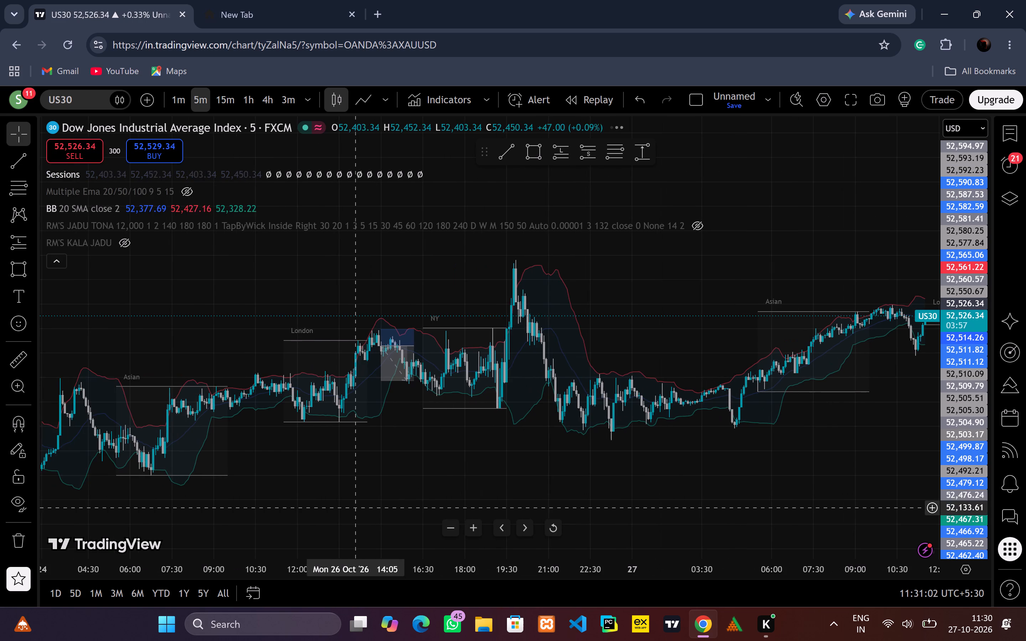
{"action": "left_click_drag", "start_coordinate": [347, 514], "coordinate": [885, 417]}
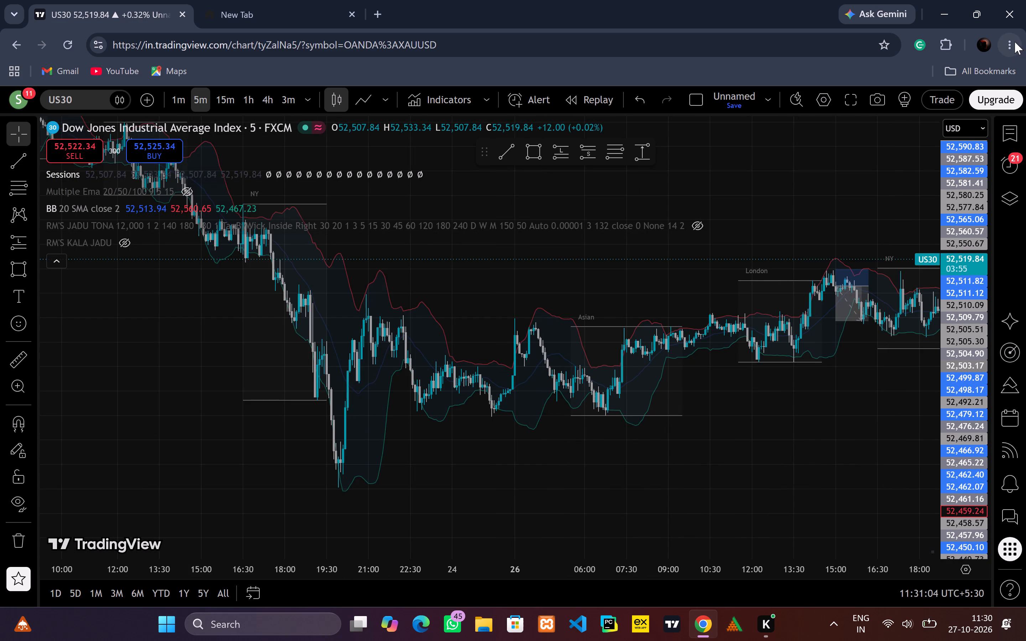
{"action": "left_click", "coordinate": [1014, 42]}
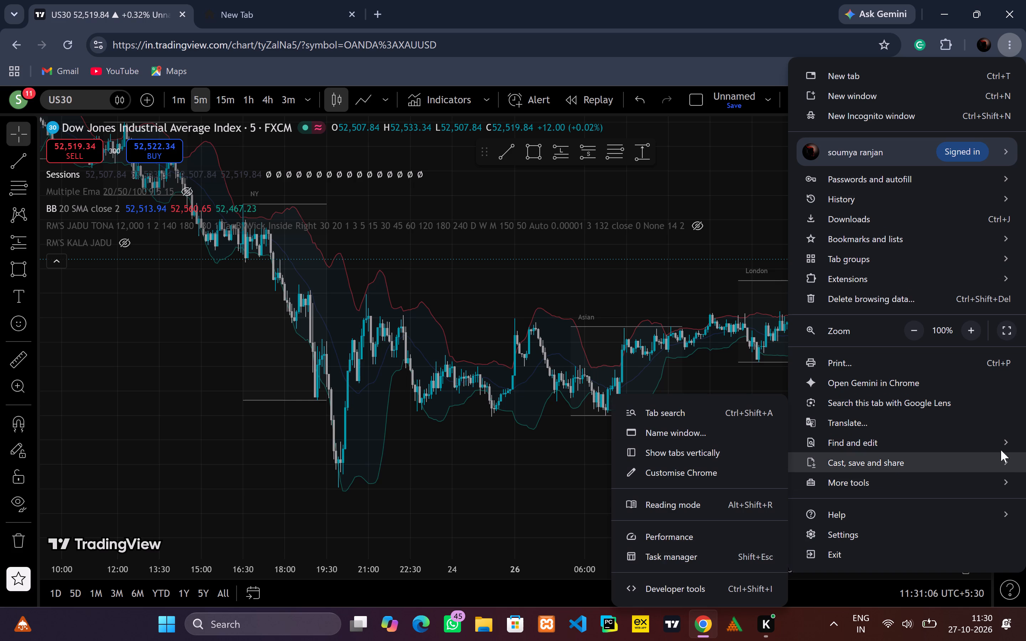
{"action": "left_click", "coordinate": [1000, 330]}
On the 23 October US30 decline, hide the Sessions indicator and show Multiple Ema 20/50/100 alongside the Bollinger Bands.
{"action": "left_click_drag", "start_coordinate": [969, 272], "coordinate": [962, 338]}
{"action": "left_click_drag", "start_coordinate": [776, 416], "coordinate": [777, 420]}
{"action": "scroll", "coordinate": [777, 420], "scroll_direction": "up", "scroll_amount": 1}
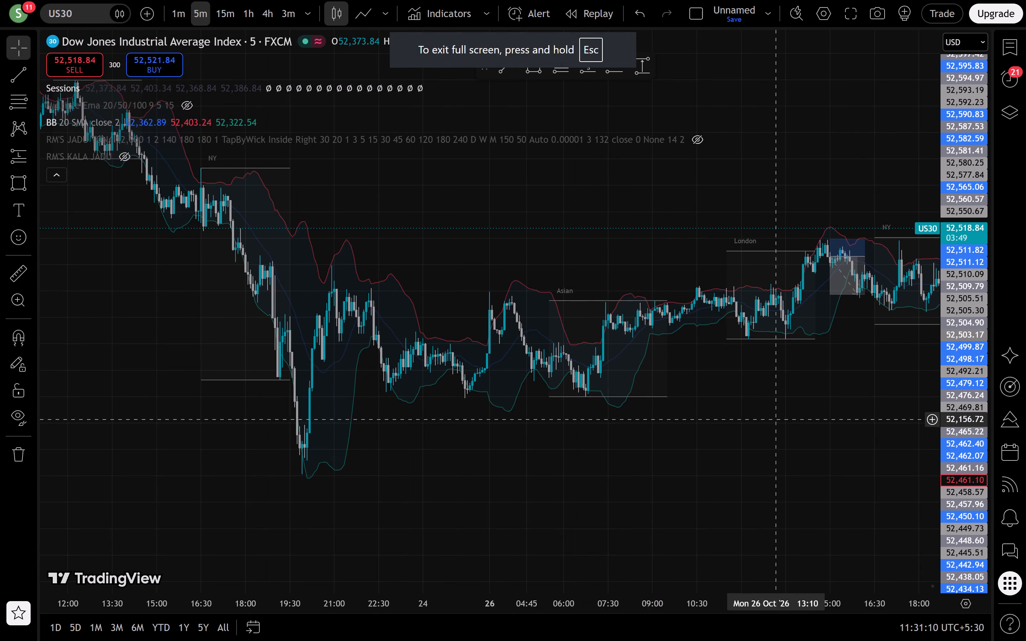
{"action": "left_click_drag", "start_coordinate": [652, 448], "coordinate": [903, 548]}
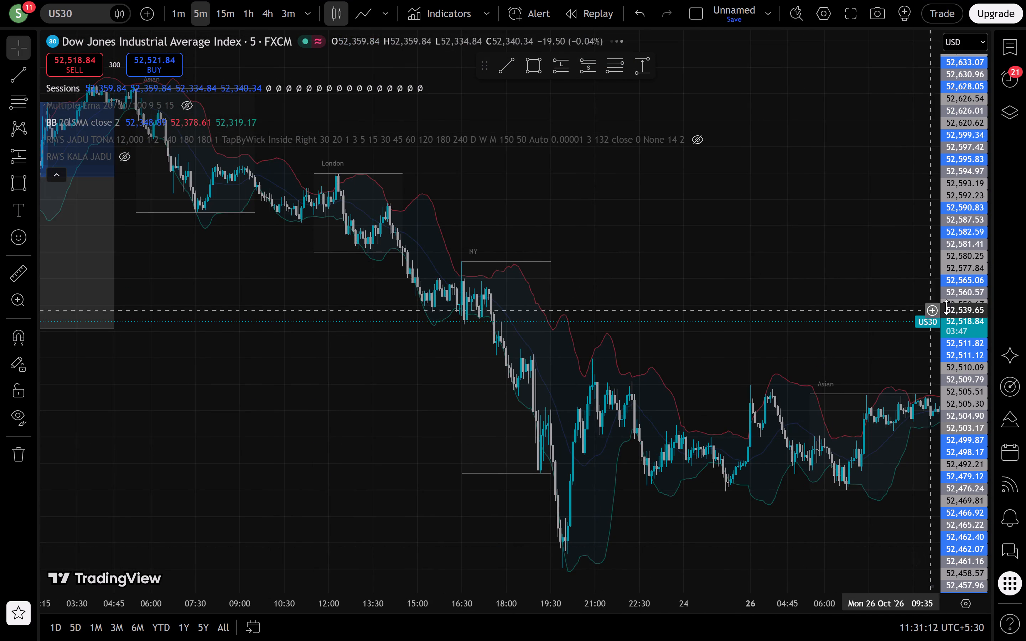
{"action": "left_click_drag", "start_coordinate": [970, 280], "coordinate": [932, 438]}
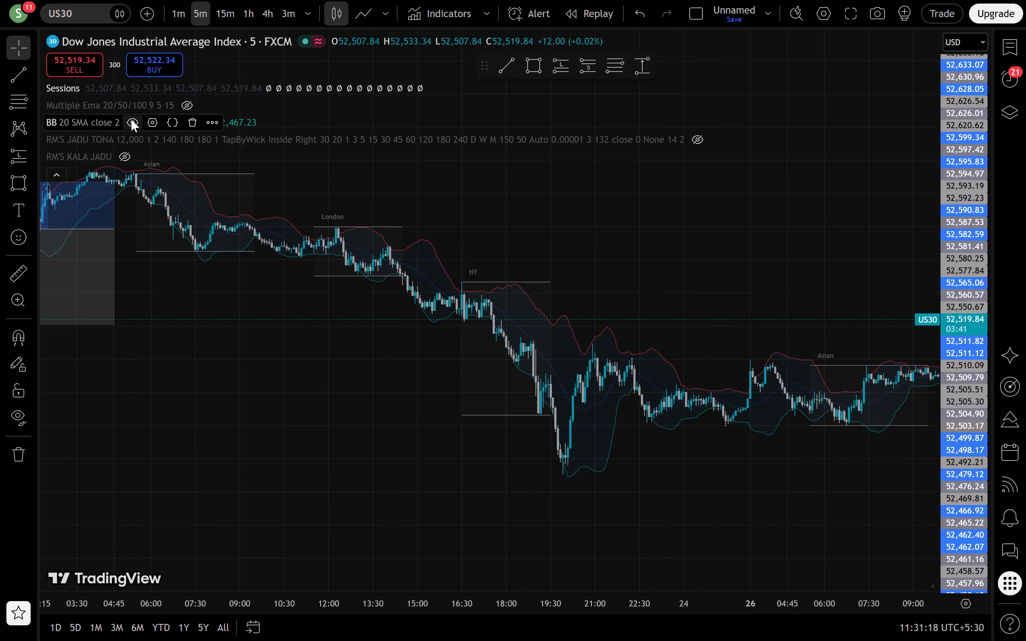
{"action": "left_click", "coordinate": [136, 120]}
{"action": "left_click", "coordinate": [136, 120]}
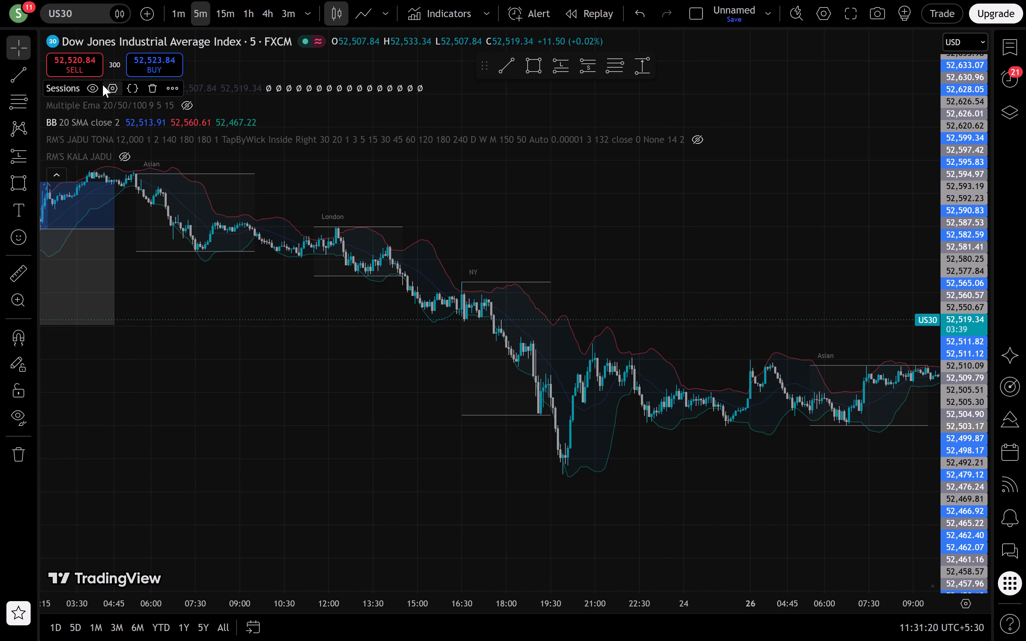
{"action": "left_click", "coordinate": [86, 87]}
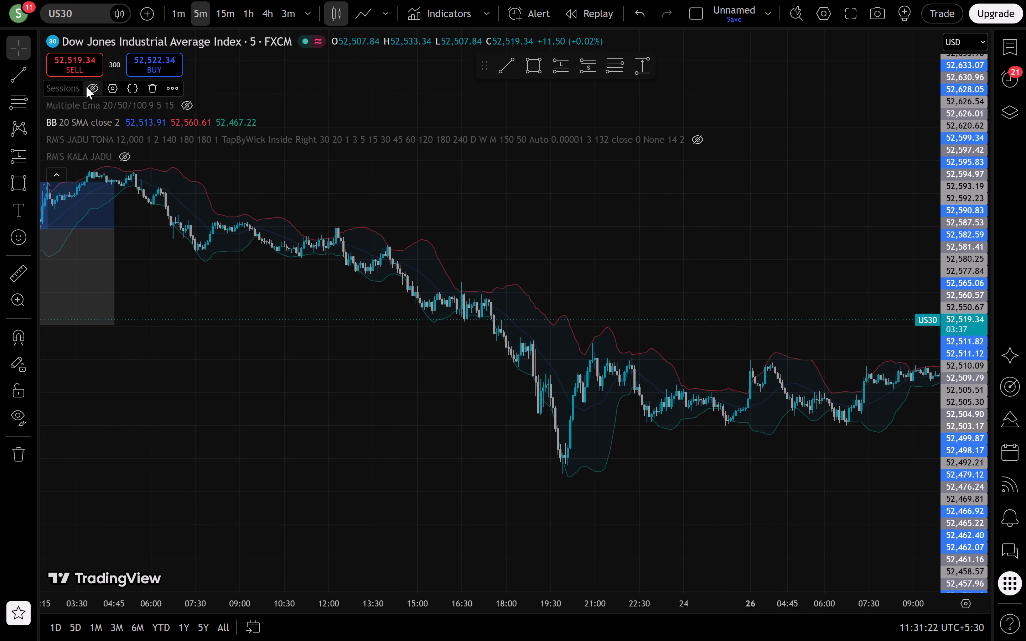
{"action": "left_click", "coordinate": [86, 87]}
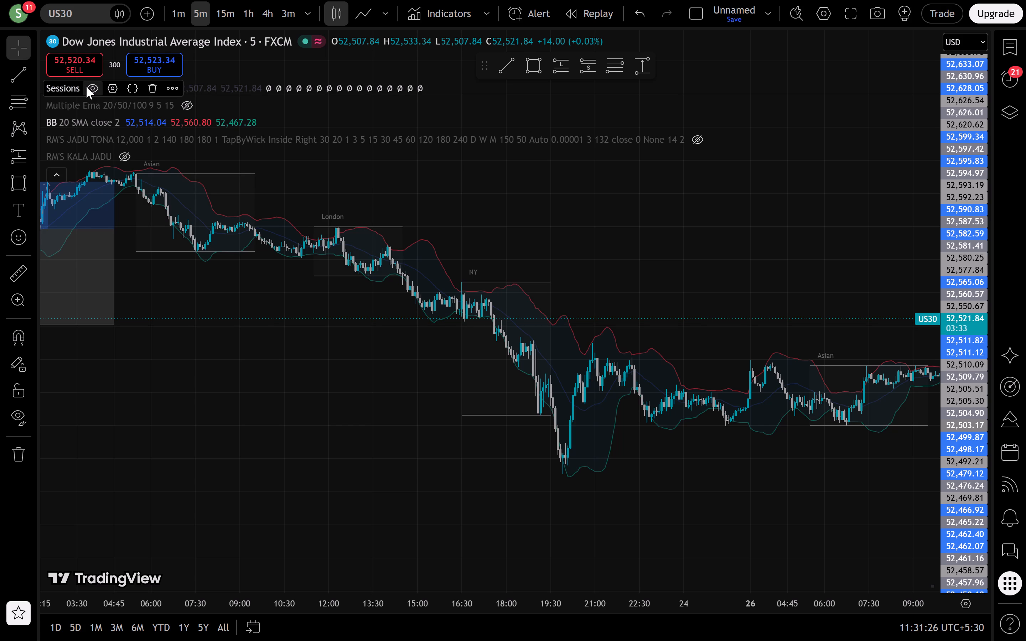
{"action": "left_click", "coordinate": [86, 87]}
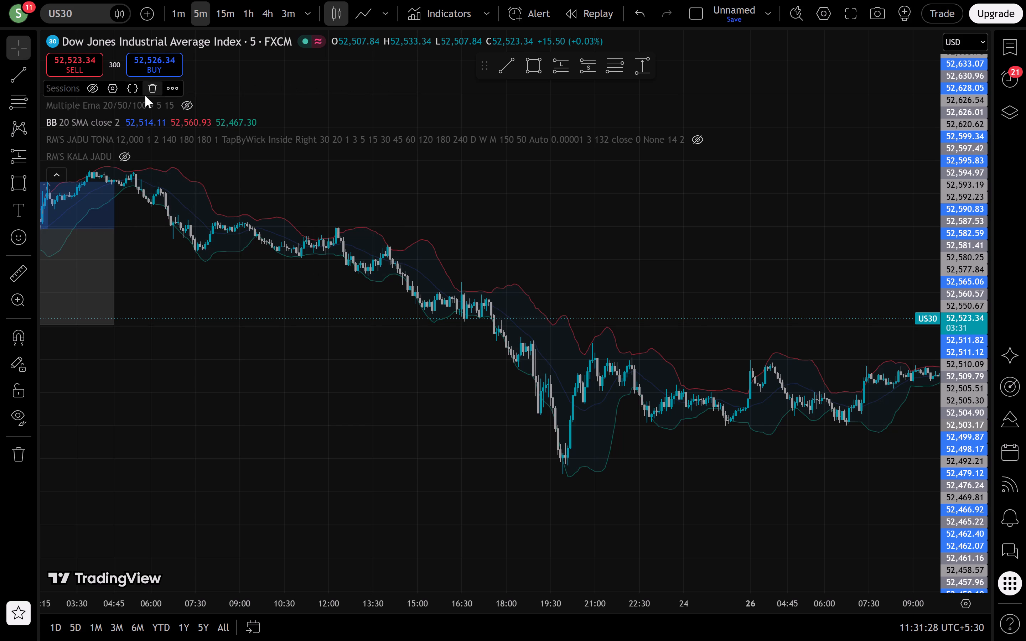
{"action": "left_click", "coordinate": [187, 105]}
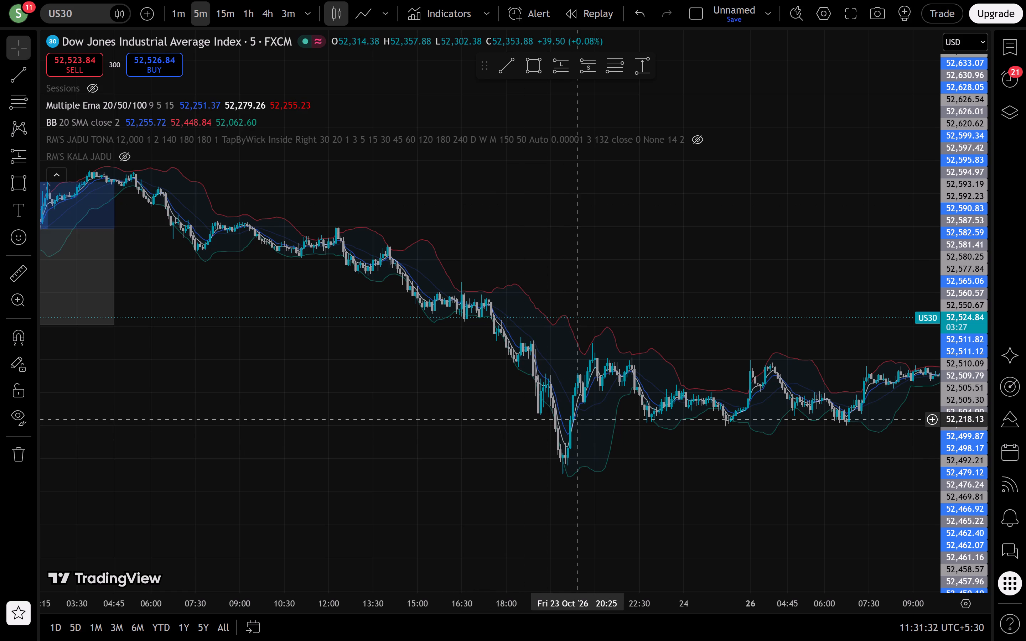
Mark a long position on the 23 October US30 rebound: entry about 52,218 at 20:15, stop about 88 points, target about 206, ending near 21:00.
{"action": "left_click", "coordinate": [563, 76]}
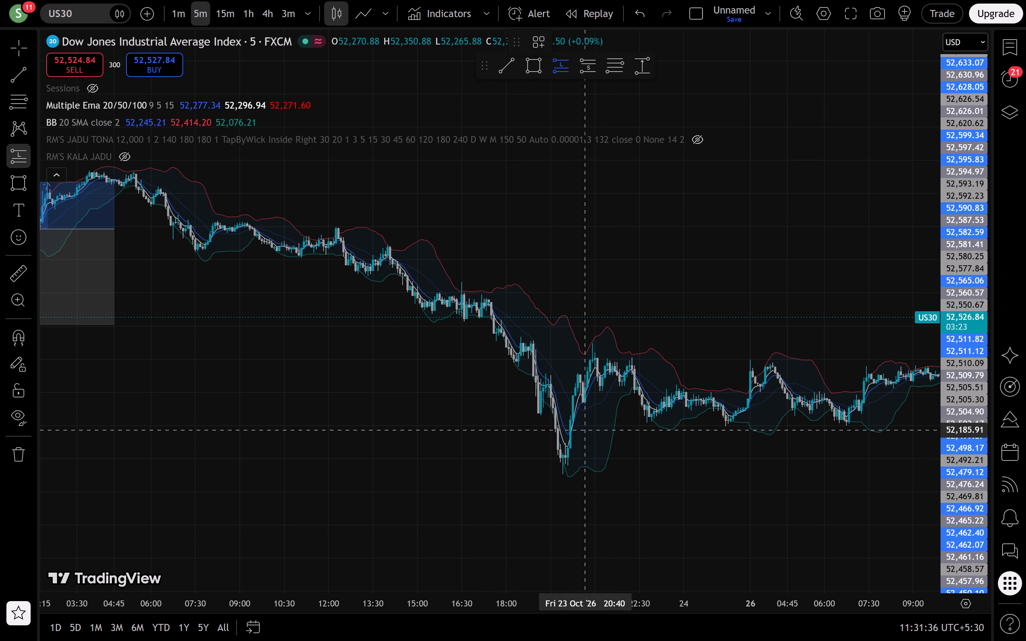
{"action": "left_click", "coordinate": [572, 420]}
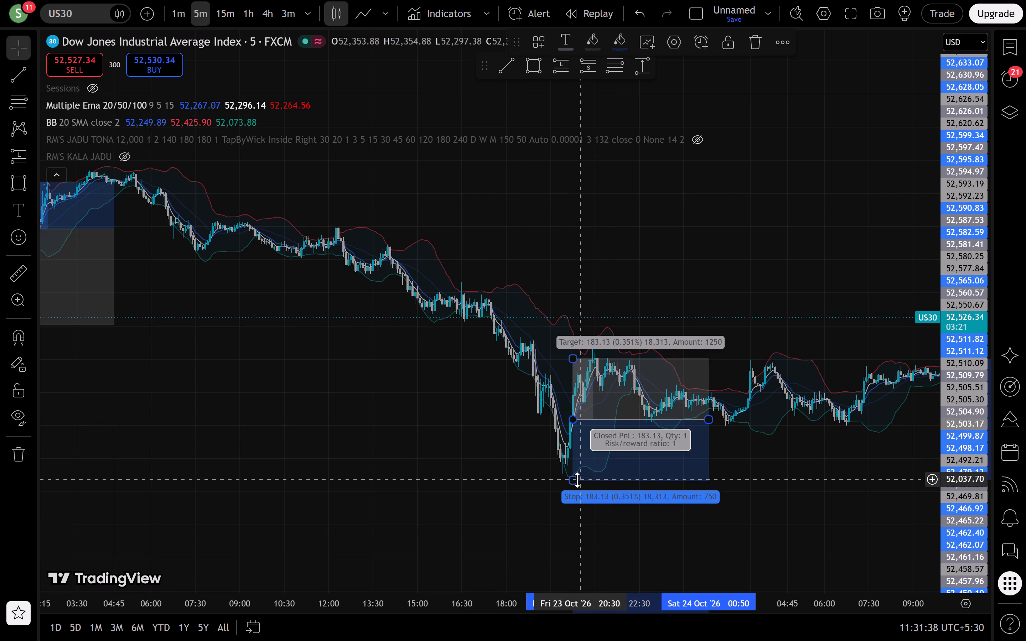
{"action": "left_click_drag", "start_coordinate": [574, 479], "coordinate": [592, 450]}
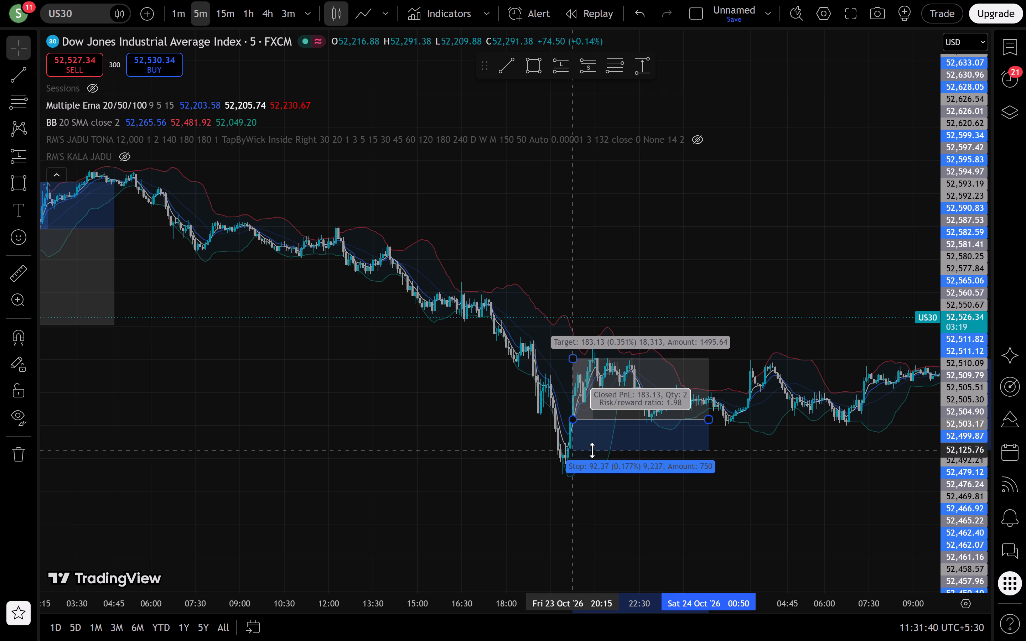
{"action": "left_click_drag", "start_coordinate": [592, 450], "coordinate": [589, 448]}
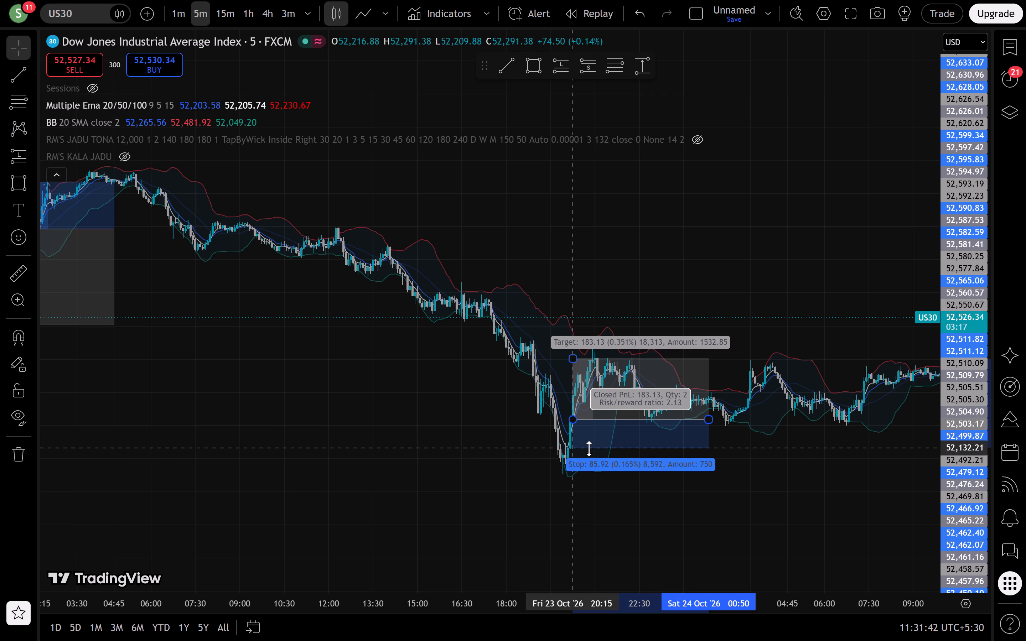
{"action": "left_click_drag", "start_coordinate": [589, 448], "coordinate": [589, 449]}
{"action": "left_click_drag", "start_coordinate": [571, 354], "coordinate": [571, 349]}
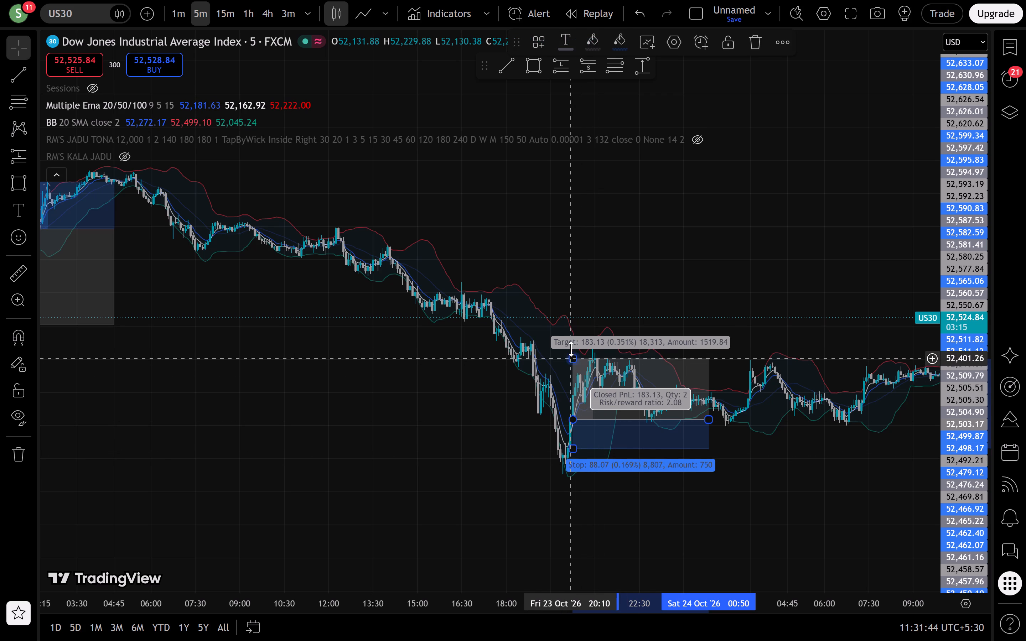
{"action": "left_click_drag", "start_coordinate": [571, 349], "coordinate": [571, 351]}
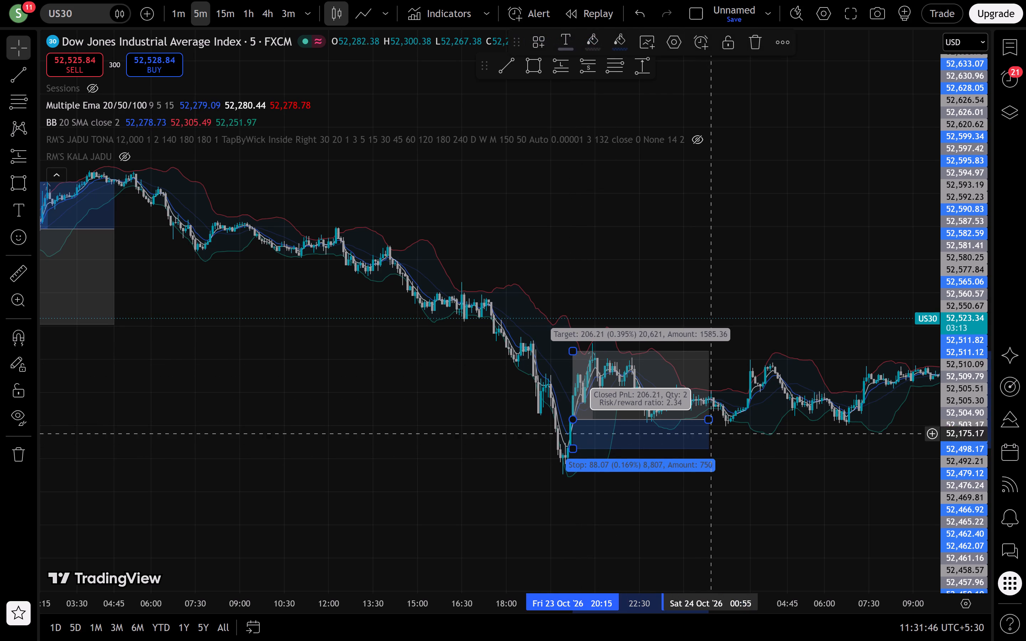
{"action": "left_click_drag", "start_coordinate": [707, 419], "coordinate": [596, 405]}
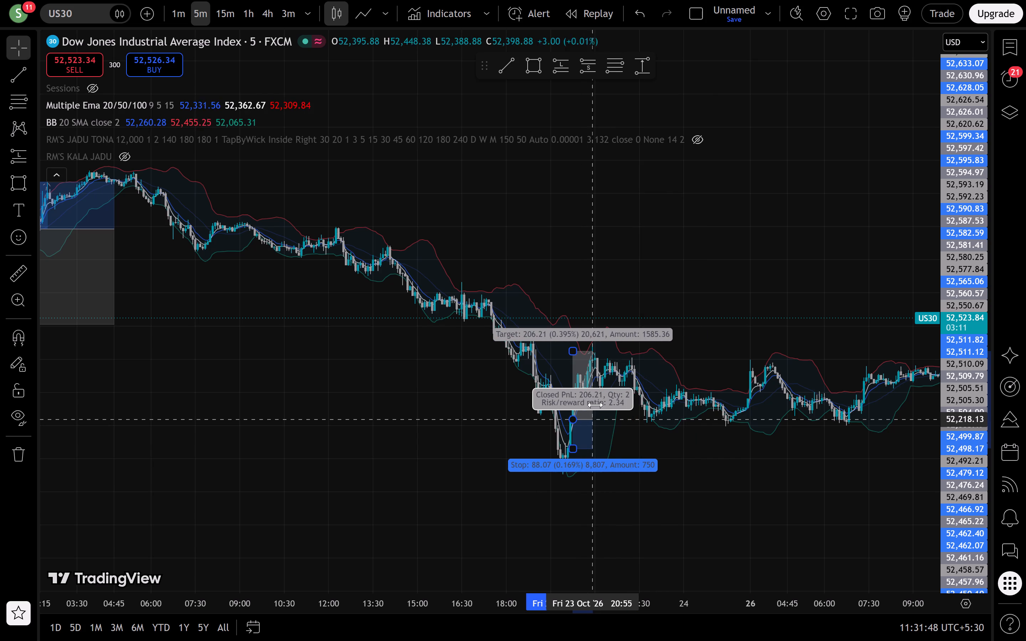
{"action": "left_click_drag", "start_coordinate": [596, 405], "coordinate": [597, 406]}
{"action": "left_click", "coordinate": [864, 556]}
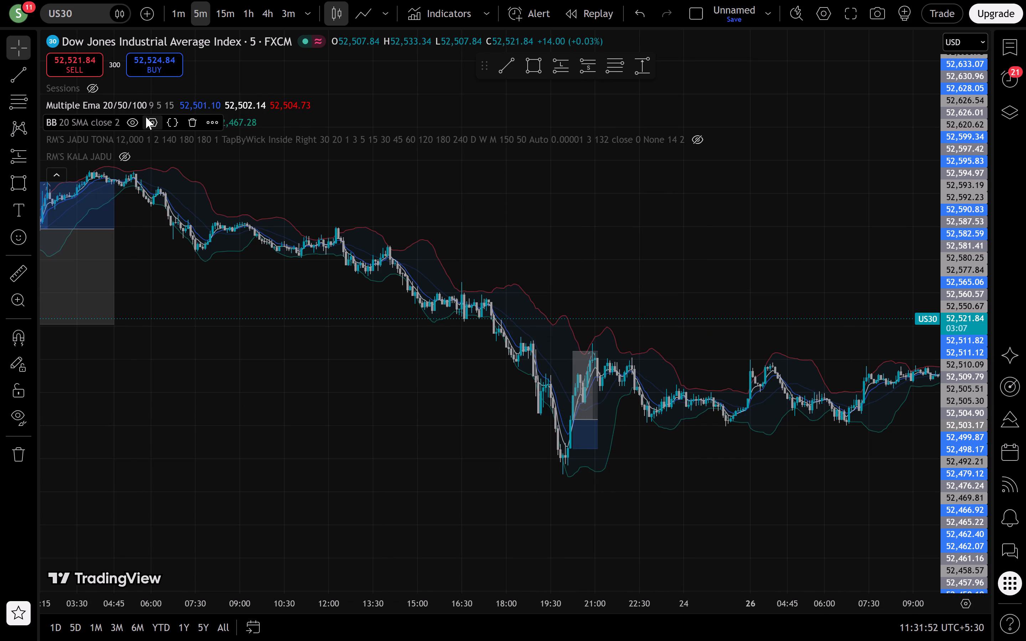
Swap Multiple Ema 20/50/100 for the Sessions overlay and examine the 22 October London and NY sessions.
{"action": "left_click", "coordinate": [186, 104]}
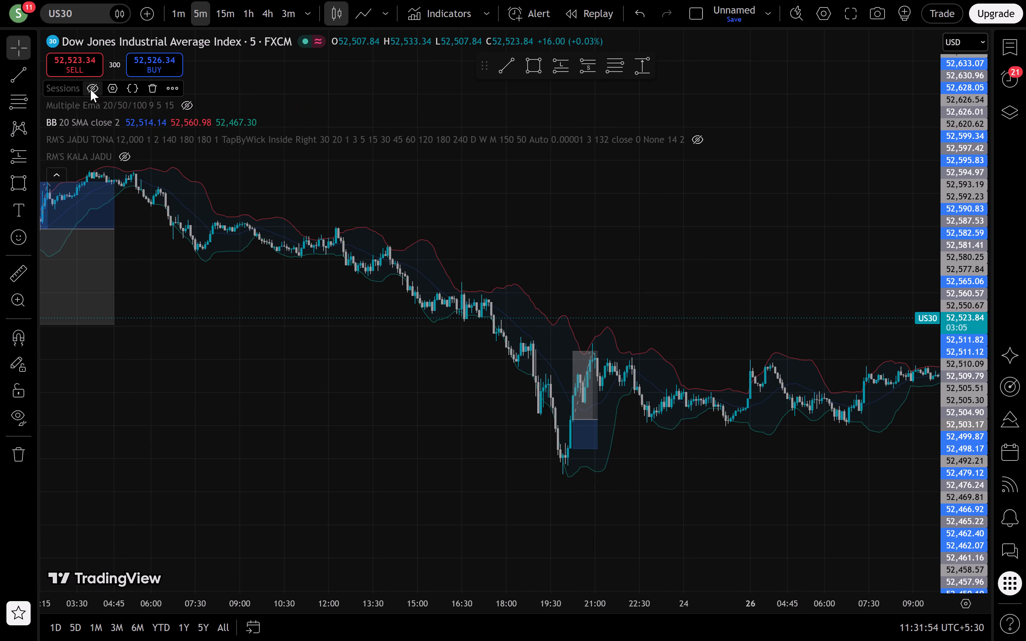
{"action": "left_click", "coordinate": [90, 89]}
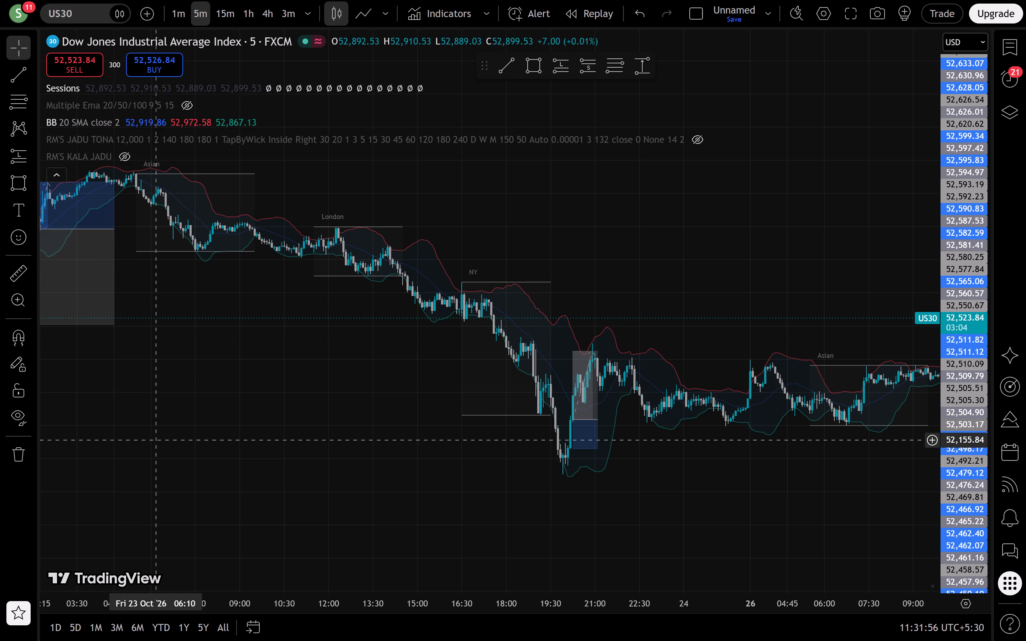
{"action": "left_click_drag", "start_coordinate": [161, 447], "coordinate": [654, 535]}
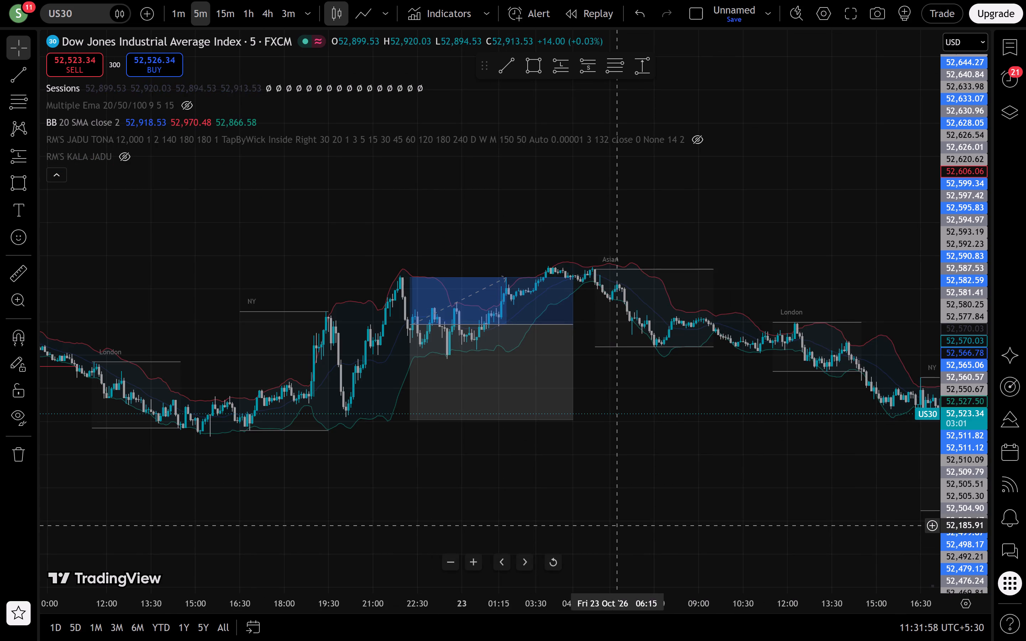
{"action": "scroll", "coordinate": [617, 526], "scroll_direction": "down", "scroll_amount": 1}
{"action": "left_click_drag", "start_coordinate": [515, 509], "coordinate": [565, 486]}
{"action": "scroll", "coordinate": [565, 486], "scroll_direction": "up", "scroll_amount": 1}
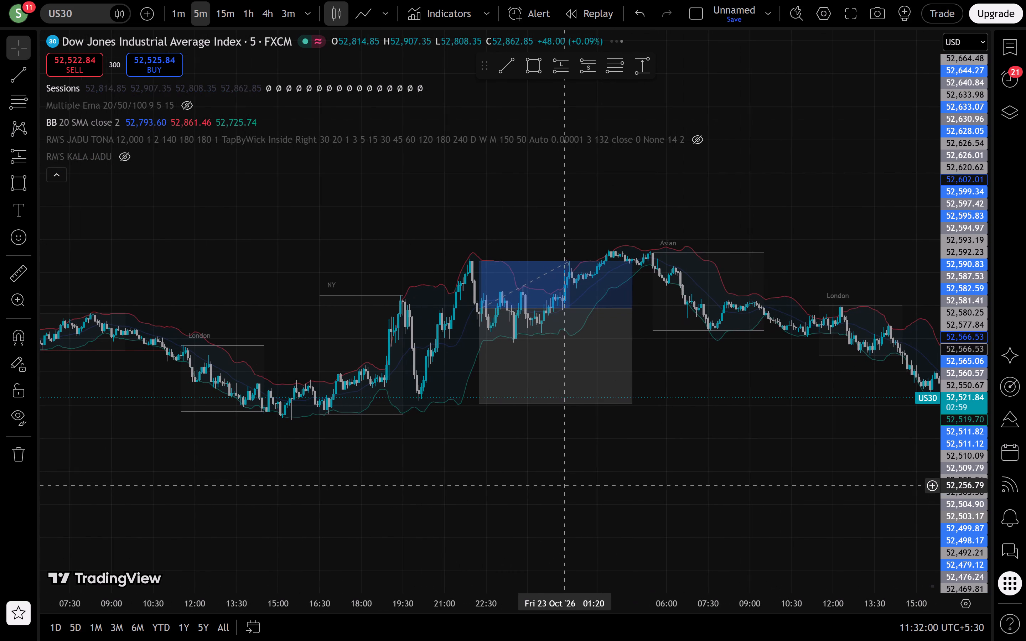
{"action": "left_click_drag", "start_coordinate": [504, 493], "coordinate": [557, 488]}
{"action": "scroll", "coordinate": [557, 488], "scroll_direction": "up", "scroll_amount": 1}
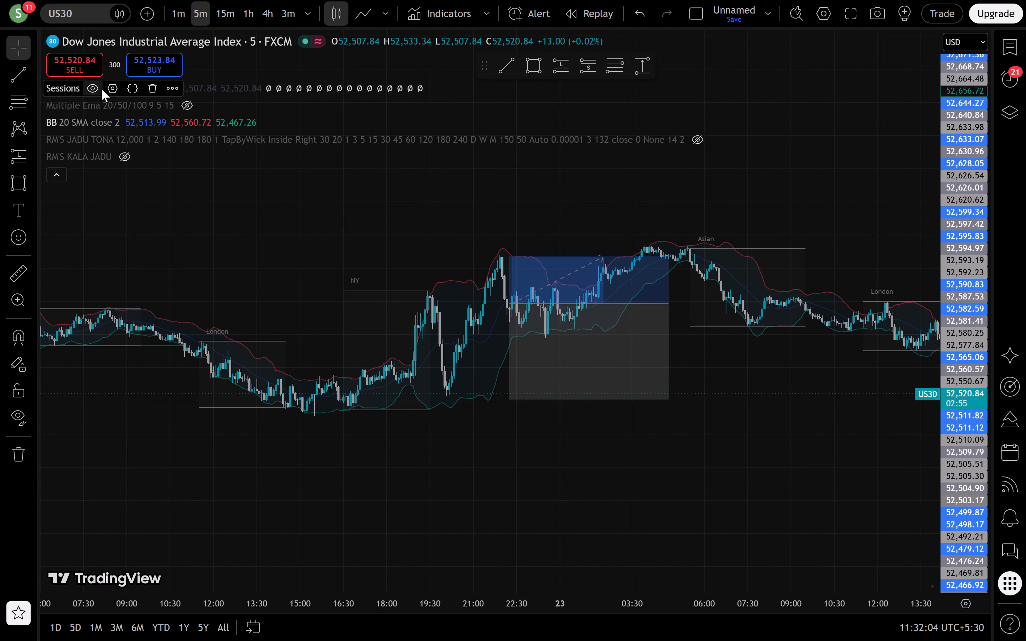
Hide the Sessions indicator and show Multiple Ema 20/50/100 alongside the Bollinger Bands on the 22 October candles.
{"action": "left_click", "coordinate": [97, 89]}
{"action": "left_click", "coordinate": [130, 119]}
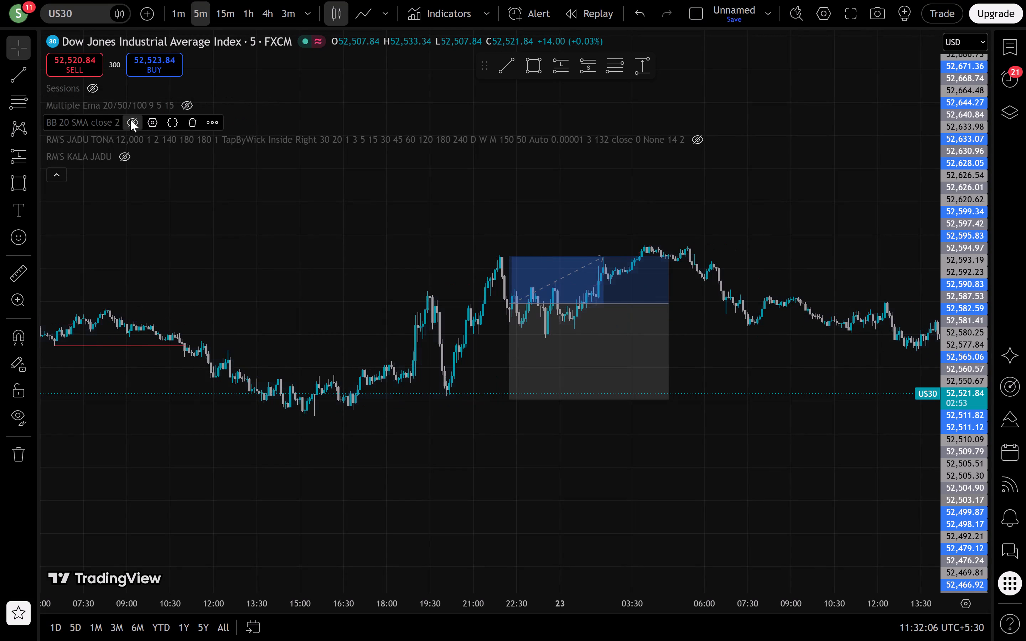
{"action": "left_click", "coordinate": [130, 119]}
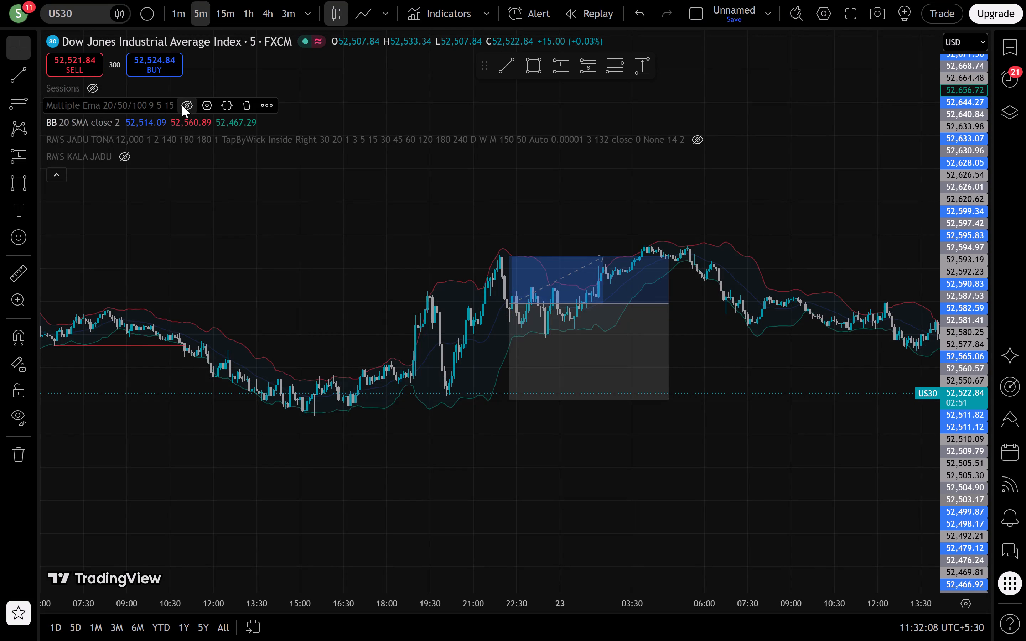
{"action": "left_click", "coordinate": [183, 105]}
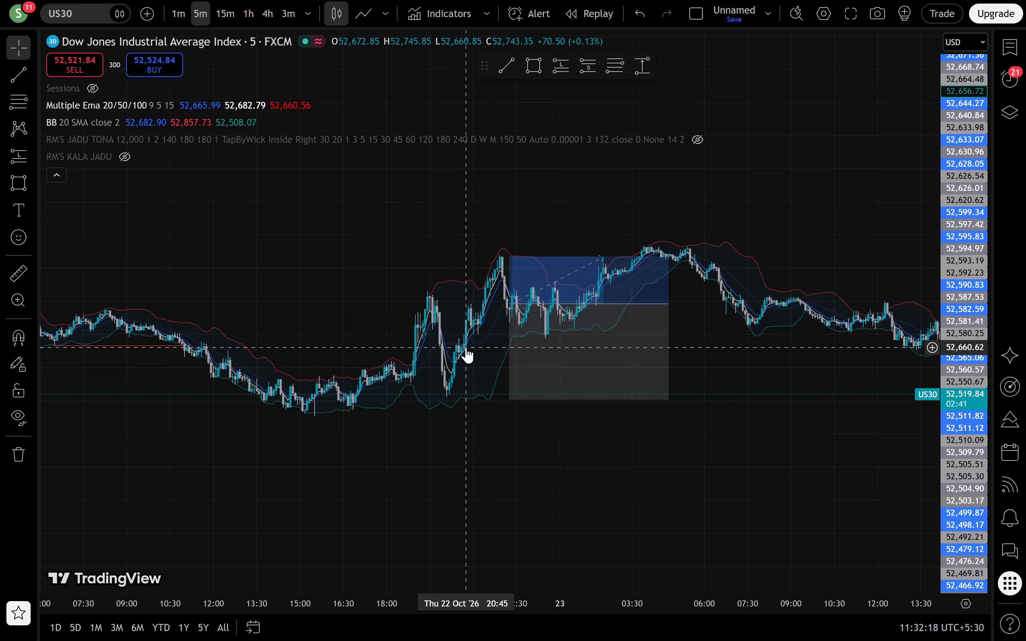
Draw a horizontal trend line at about 52,774 from the 22 October 08:10 high to about 19:25.
{"action": "scroll", "coordinate": [355, 307], "scroll_direction": "down", "scroll_amount": 1}
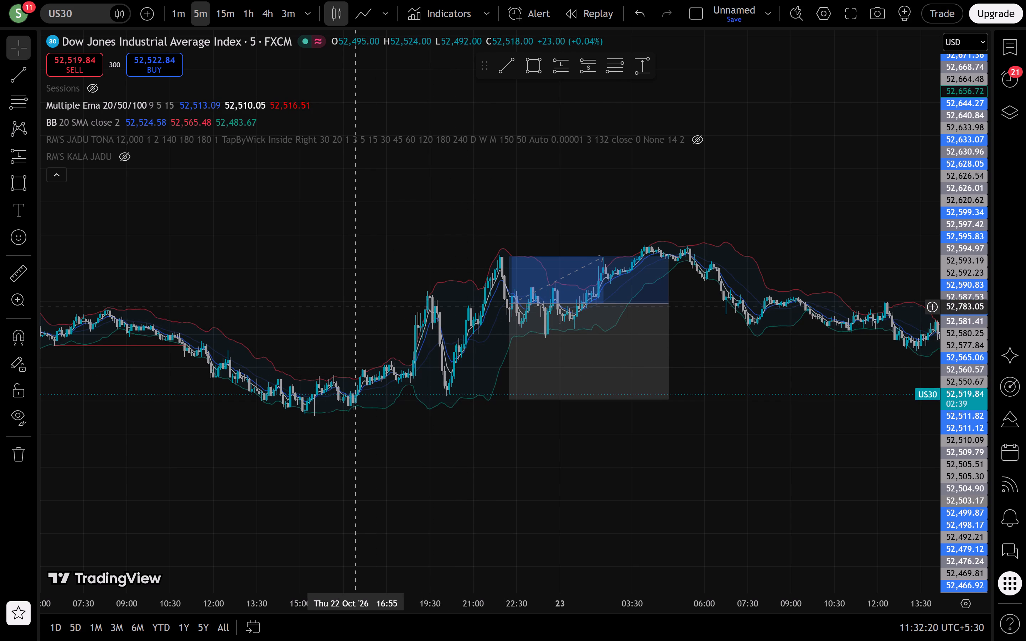
{"action": "scroll", "coordinate": [355, 307], "scroll_direction": "down", "scroll_amount": 1}
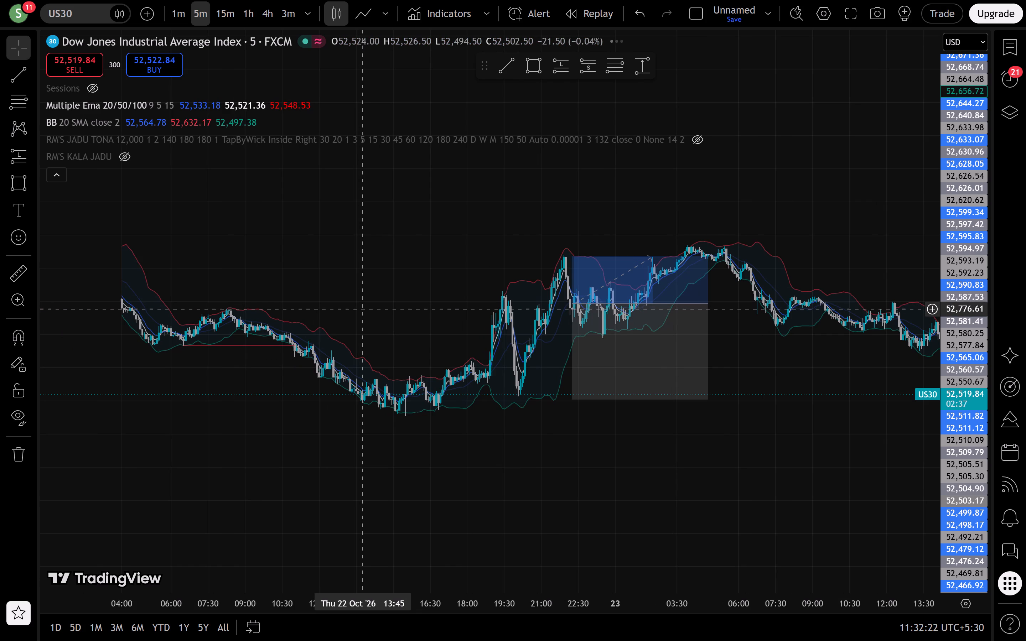
{"action": "scroll", "coordinate": [391, 308], "scroll_direction": "up", "scroll_amount": 1}
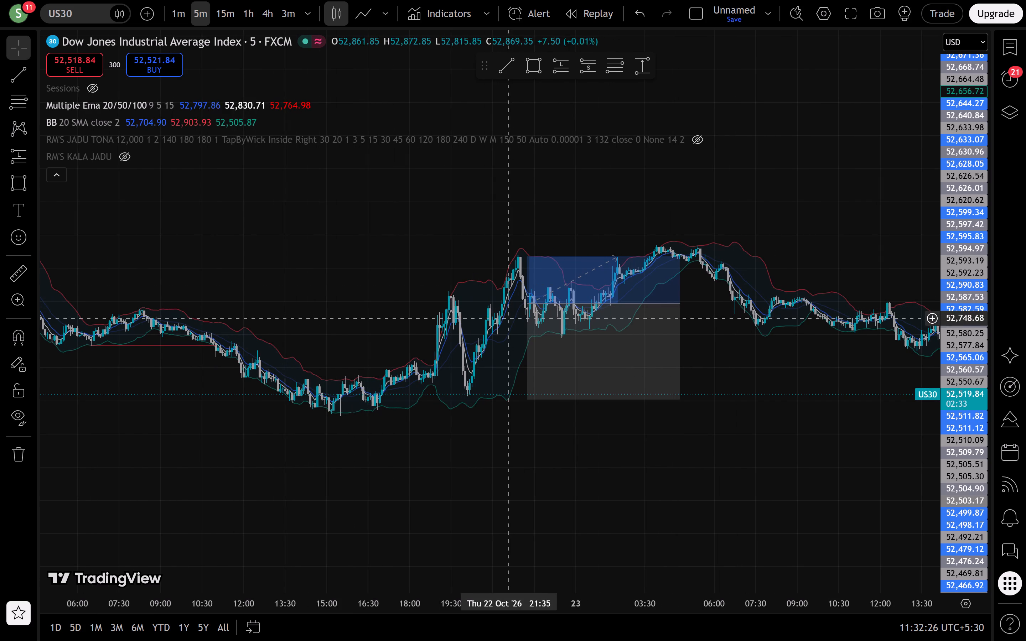
{"action": "scroll", "coordinate": [440, 229], "scroll_direction": "down", "scroll_amount": 2}
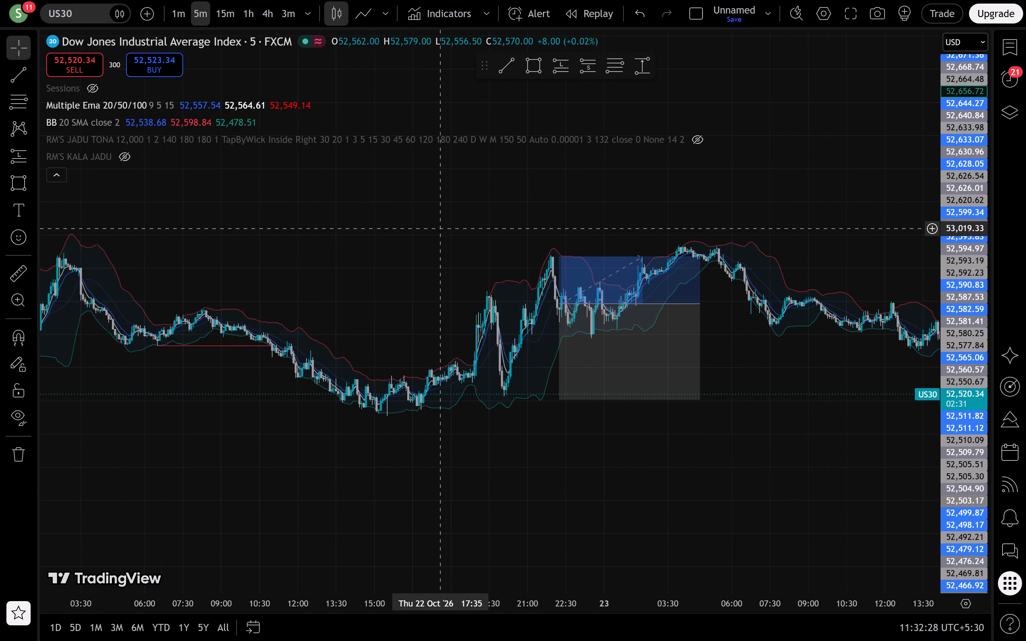
{"action": "scroll", "coordinate": [440, 229], "scroll_direction": "down", "scroll_amount": 1}
{"action": "left_click", "coordinate": [440, 229]}
{"action": "scroll", "coordinate": [440, 229], "scroll_direction": "up", "scroll_amount": 1}
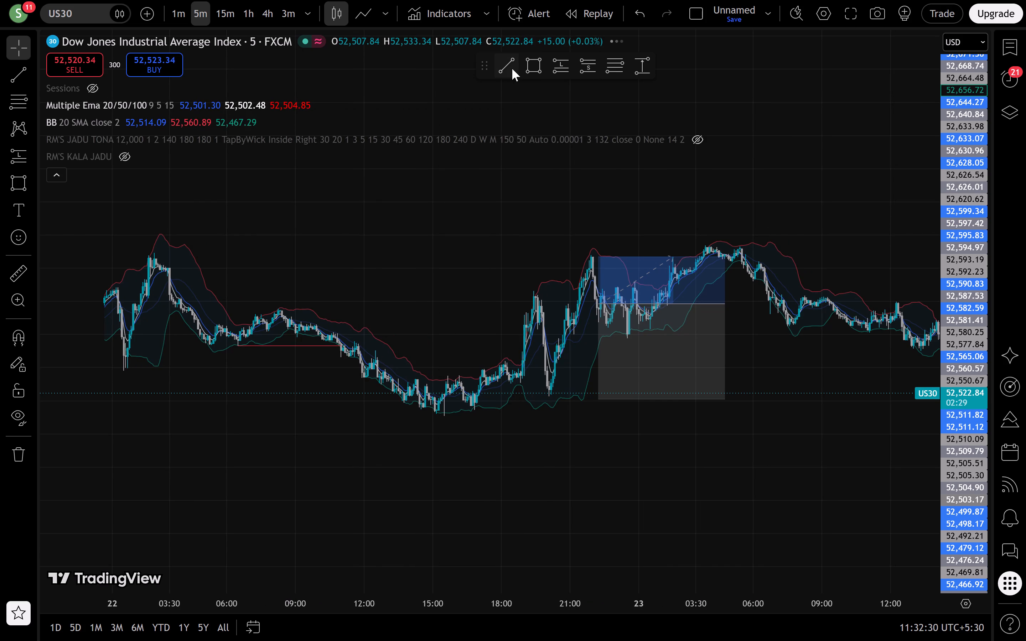
{"action": "left_click", "coordinate": [512, 68]}
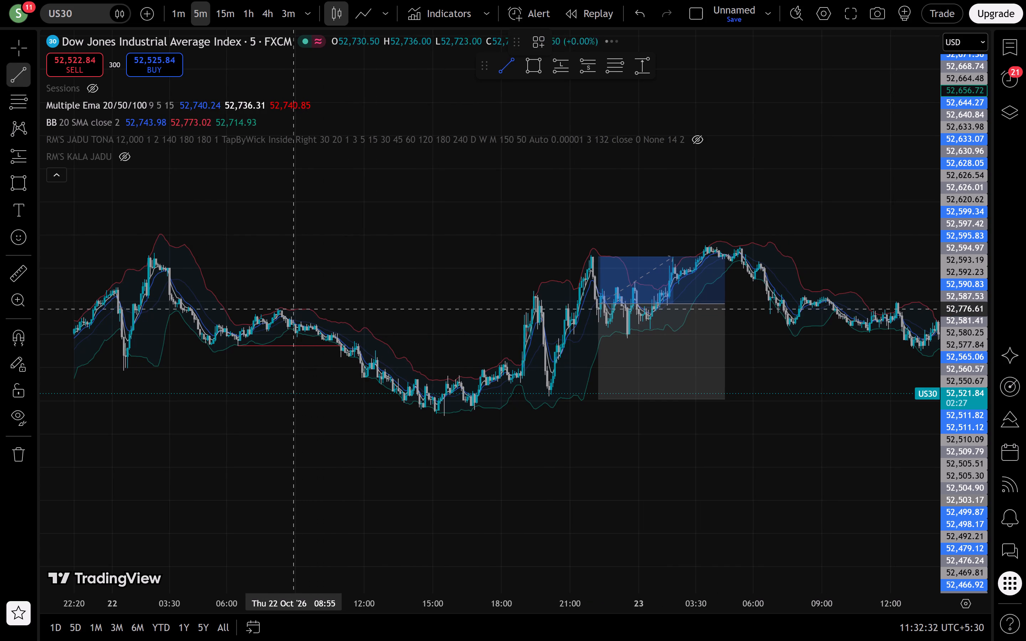
{"action": "left_click", "coordinate": [277, 310]}
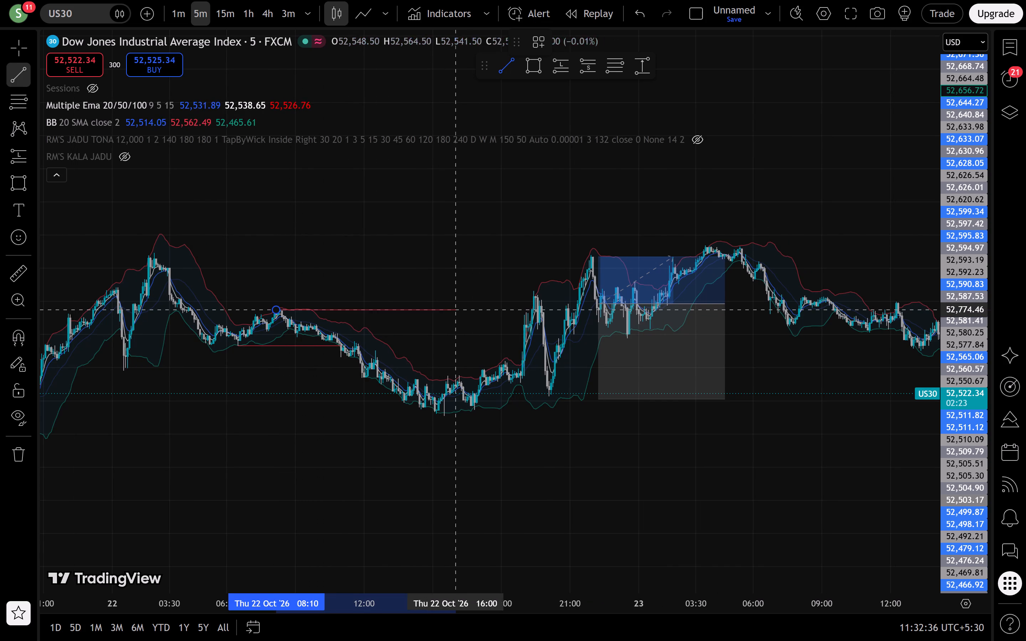
{"action": "left_click", "coordinate": [533, 318], "text": "shift"}
Draw a near-horizontal trend line at about 52,555 from 22 October 18:25 to 20:00, beneath the sharp spike.
{"action": "left_click", "coordinate": [514, 71]}
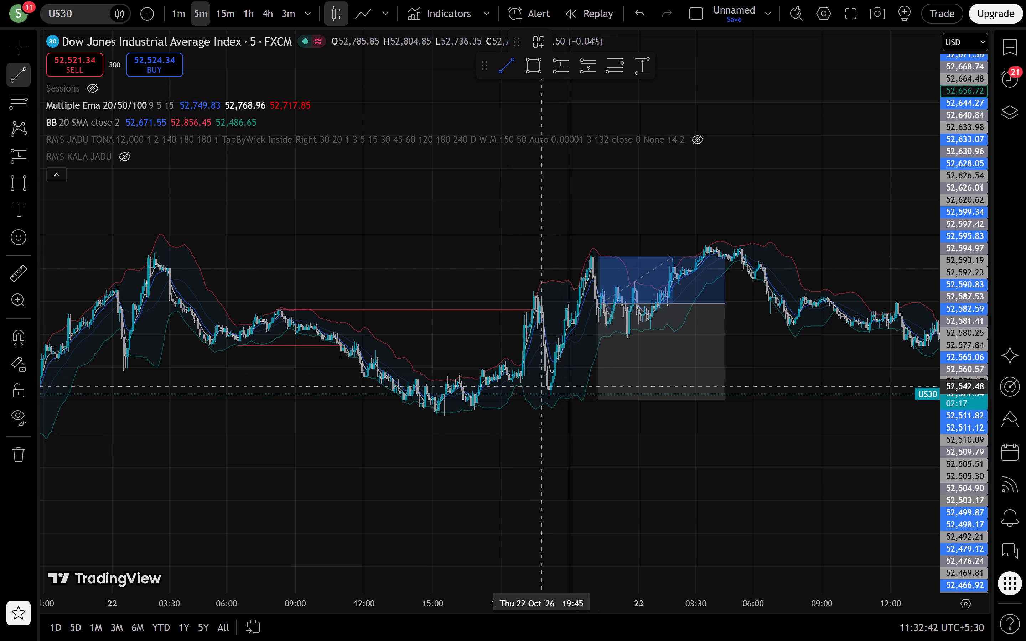
{"action": "left_click", "coordinate": [510, 382]}
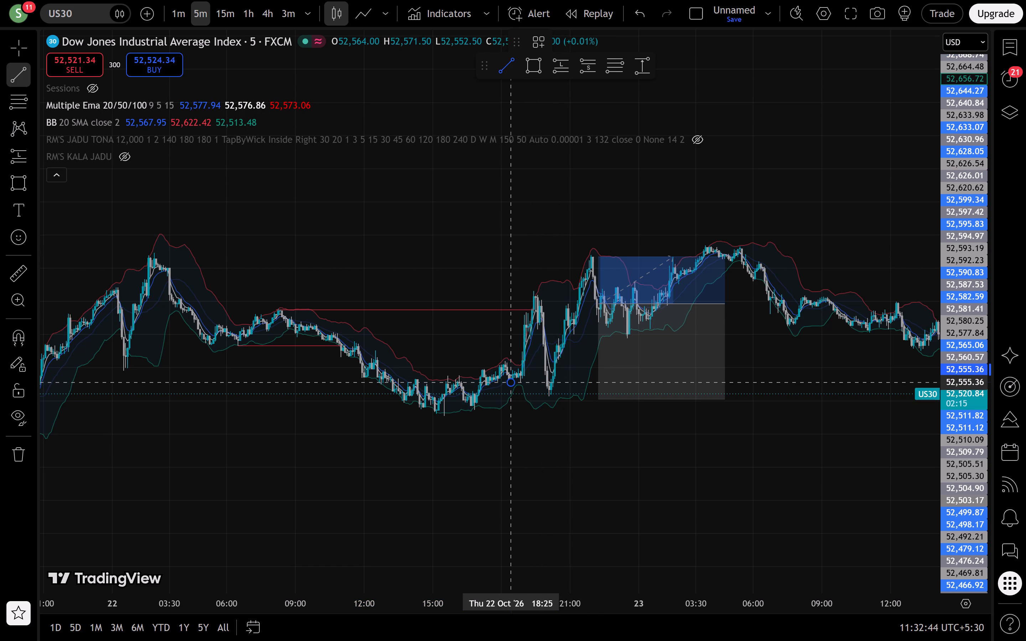
{"action": "left_click", "coordinate": [547, 384]}
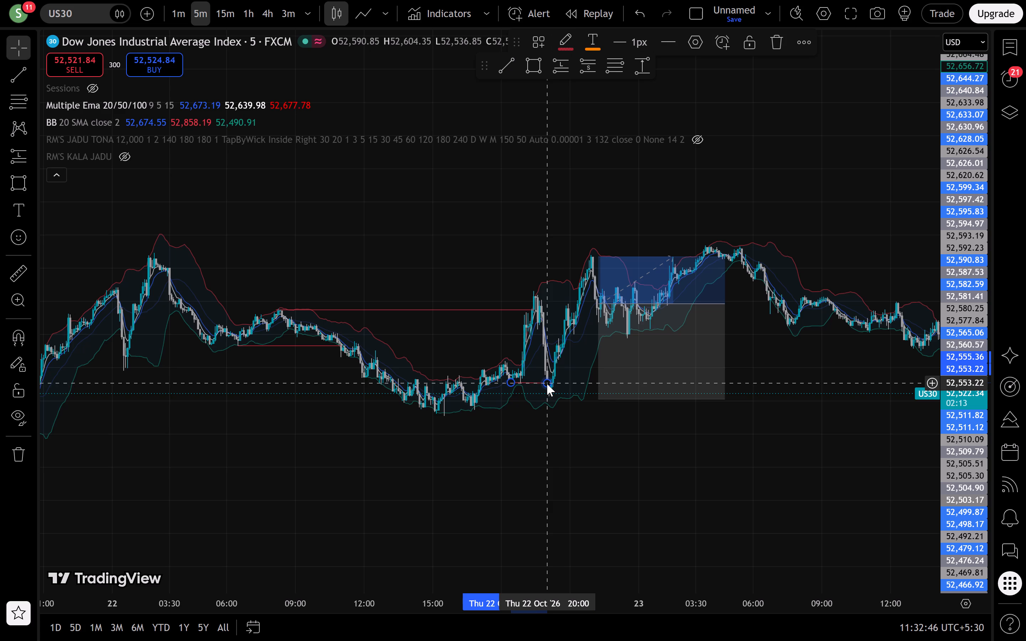
{"action": "left_click", "coordinate": [600, 496]}
Mark a short position at about 52,738 from 22 October 19:40 to 20:05, stop about 82 points, target at the lower trend line.
{"action": "scroll", "coordinate": [542, 162], "scroll_direction": "up", "scroll_amount": 2}
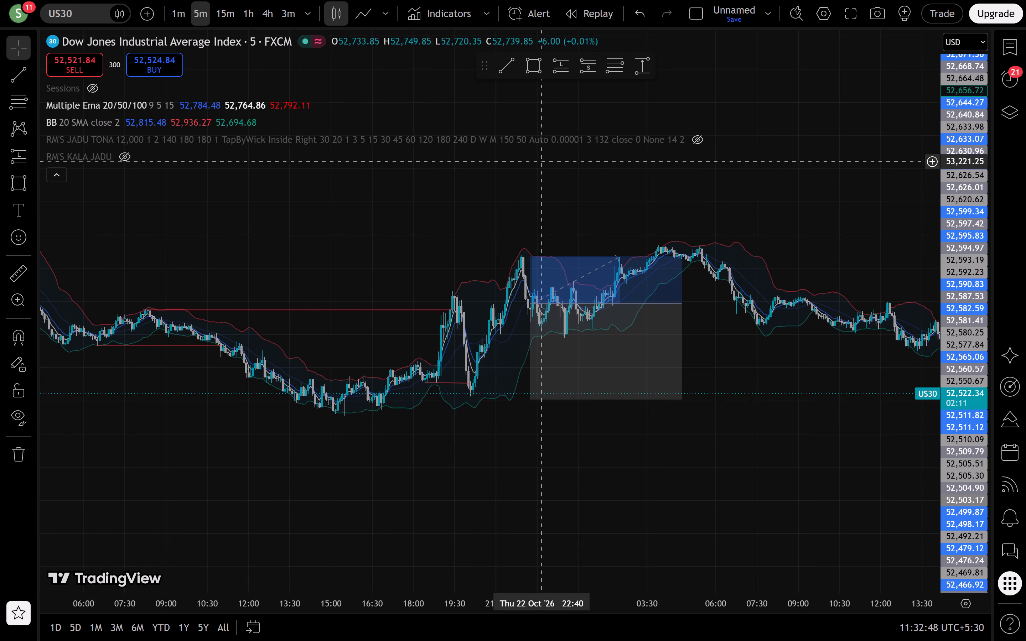
{"action": "left_click", "coordinate": [599, 66]}
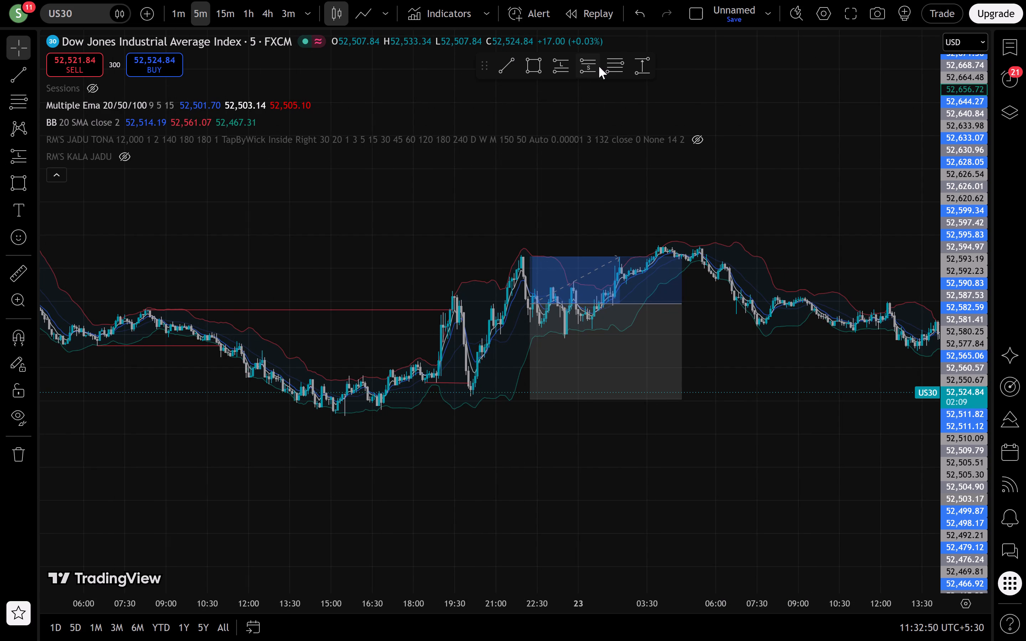
{"action": "left_click", "coordinate": [458, 322]}
{"action": "left_click_drag", "start_coordinate": [459, 284], "coordinate": [466, 295]}
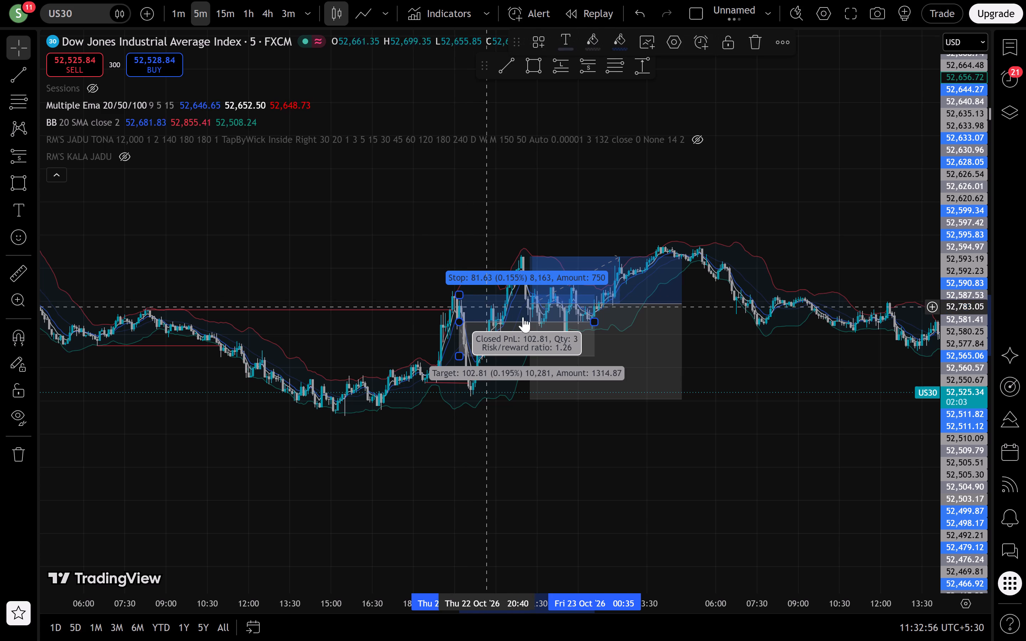
{"action": "left_click_drag", "start_coordinate": [593, 321], "coordinate": [485, 308]}
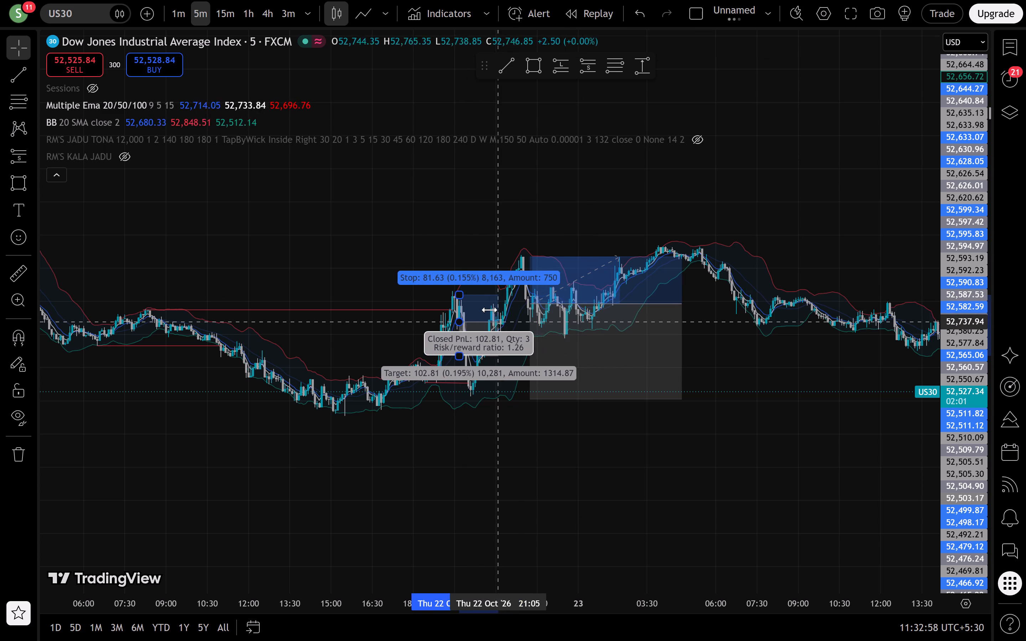
{"action": "left_click_drag", "start_coordinate": [485, 308], "coordinate": [471, 301]}
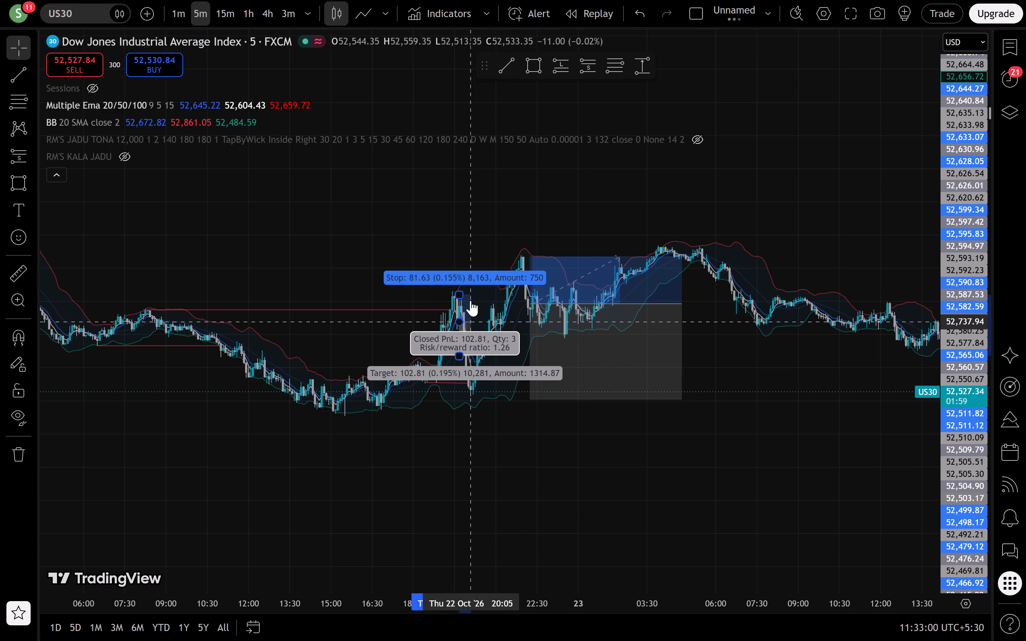
{"action": "left_click_drag", "start_coordinate": [459, 356], "coordinate": [459, 372]}
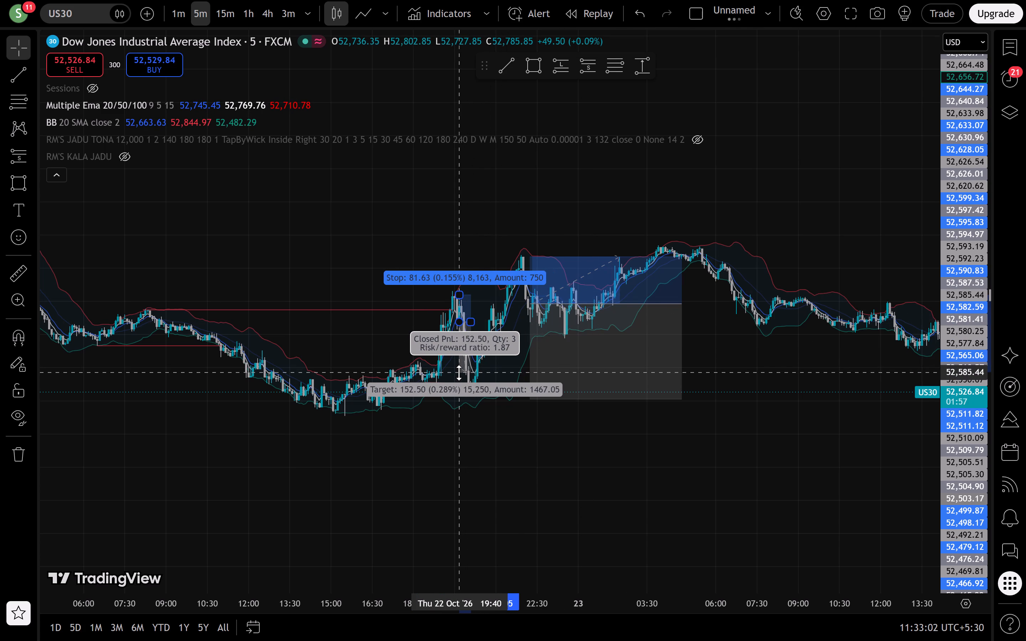
{"action": "left_click_drag", "start_coordinate": [459, 372], "coordinate": [459, 382]}
{"action": "left_click", "coordinate": [559, 458]}
Hide the Multiple Ema 20/50/100 indicator and show the Sessions indicator on the 22–23 October candles.
{"action": "scroll", "coordinate": [559, 458], "scroll_direction": "up", "scroll_amount": 1}
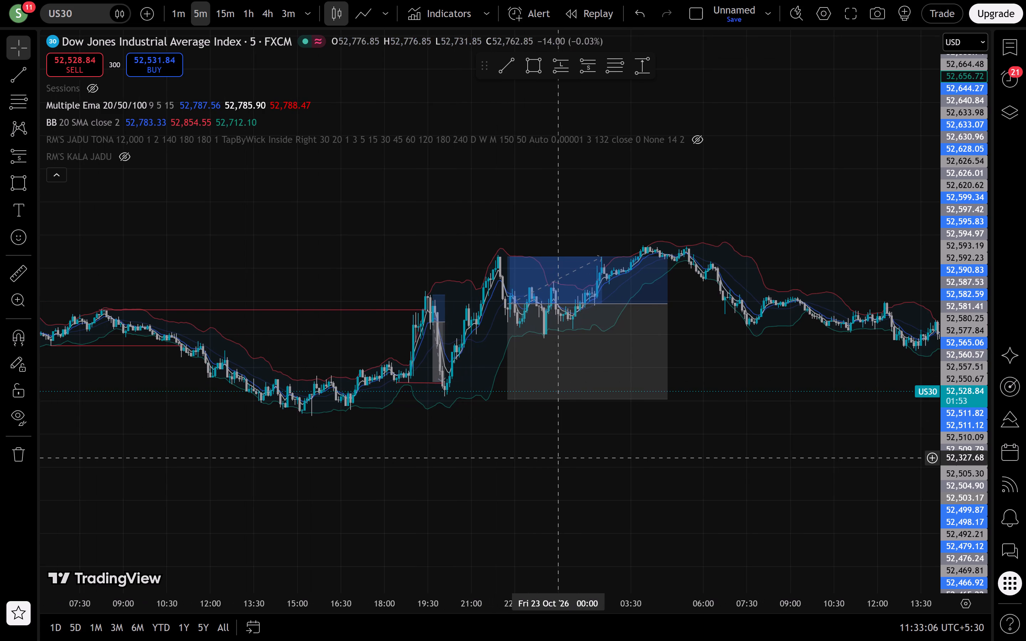
{"action": "scroll", "coordinate": [573, 477], "scroll_direction": "up", "scroll_amount": 1}
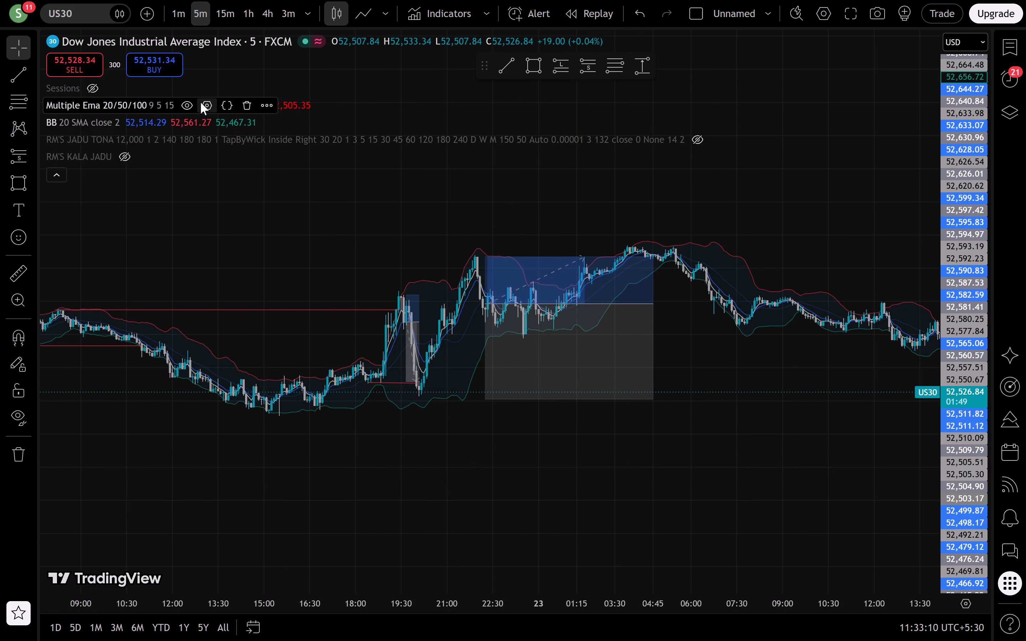
{"action": "left_click", "coordinate": [188, 103]}
{"action": "left_click", "coordinate": [90, 89]}
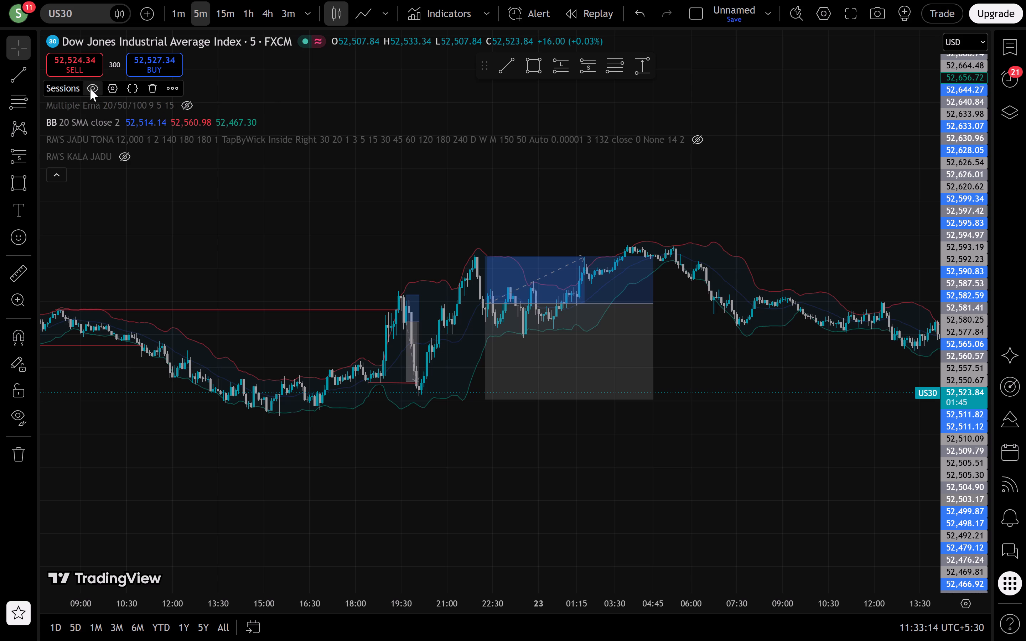
Examine the Asian, London and NY session ranges across the 22 to 27 October candles with the Sessions indicator displayed.
{"action": "left_click", "coordinate": [90, 89]}
{"action": "left_click", "coordinate": [90, 89]}
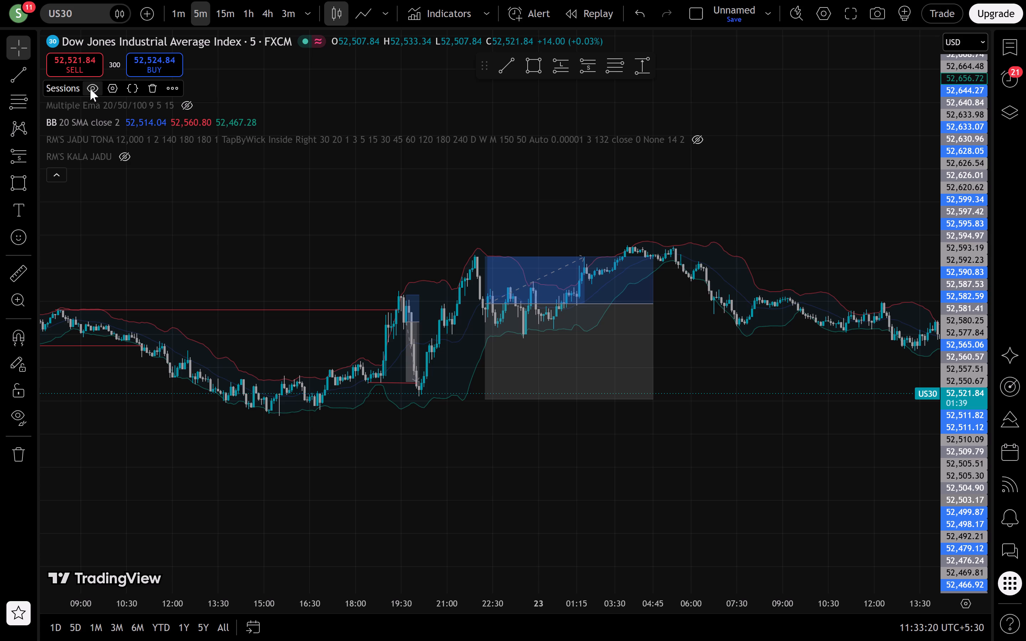
{"action": "scroll", "coordinate": [385, 428], "scroll_direction": "right", "scroll_amount": 2}
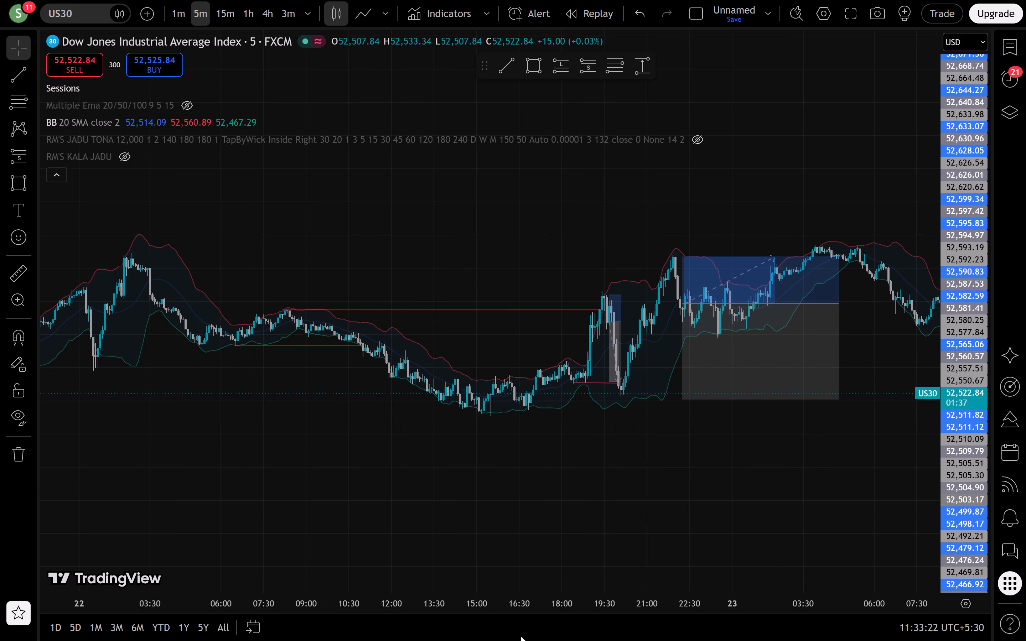
{"action": "left_click_drag", "start_coordinate": [649, 495], "coordinate": [447, 479]}
{"action": "left_click", "coordinate": [549, 559]}
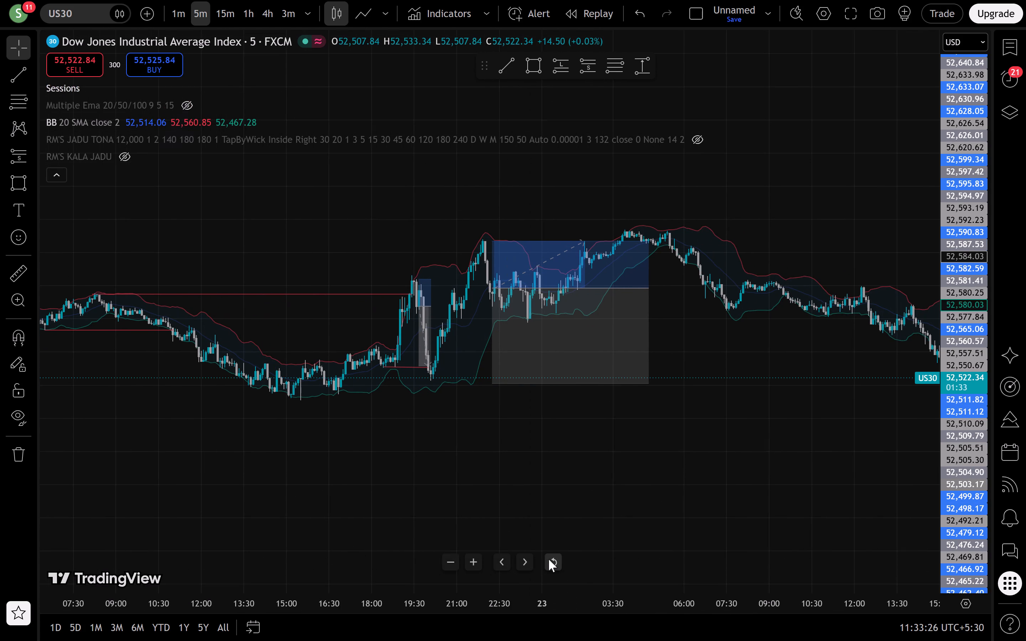
{"action": "scroll", "coordinate": [519, 493], "scroll_direction": "down", "scroll_amount": 4}
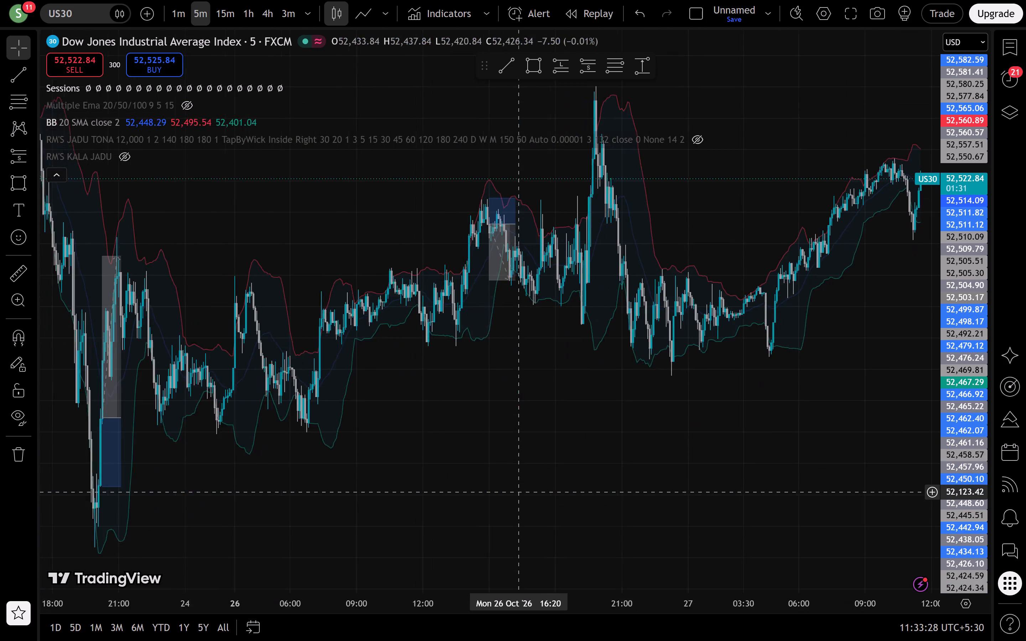
{"action": "left_click_drag", "start_coordinate": [945, 226], "coordinate": [922, 389]}
{"action": "scroll", "coordinate": [727, 402], "scroll_direction": "up", "scroll_amount": 2}
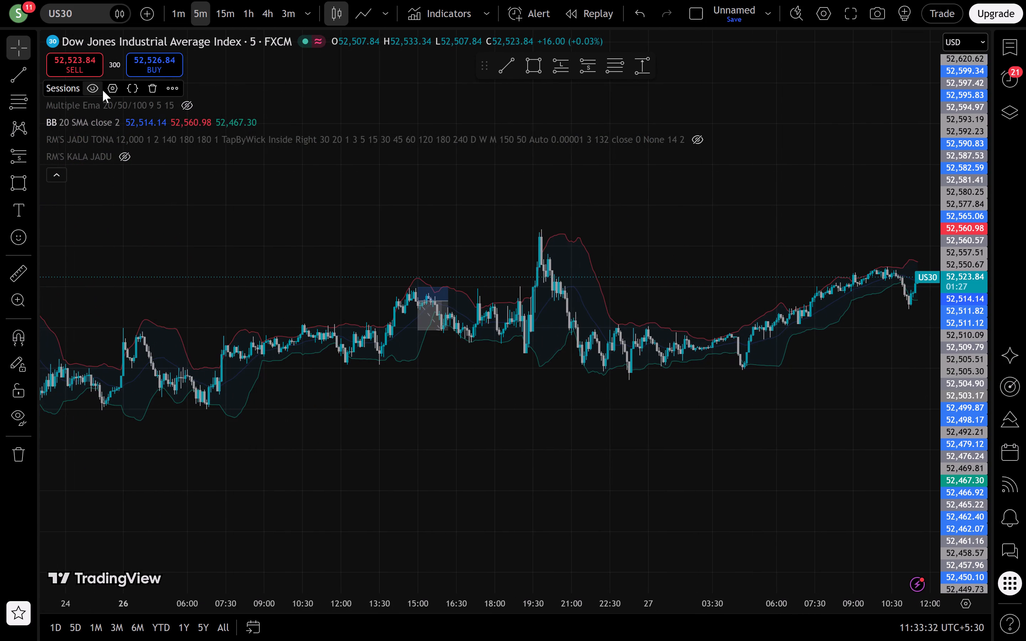
{"action": "scroll", "coordinate": [299, 398], "scroll_direction": "down", "scroll_amount": 1}
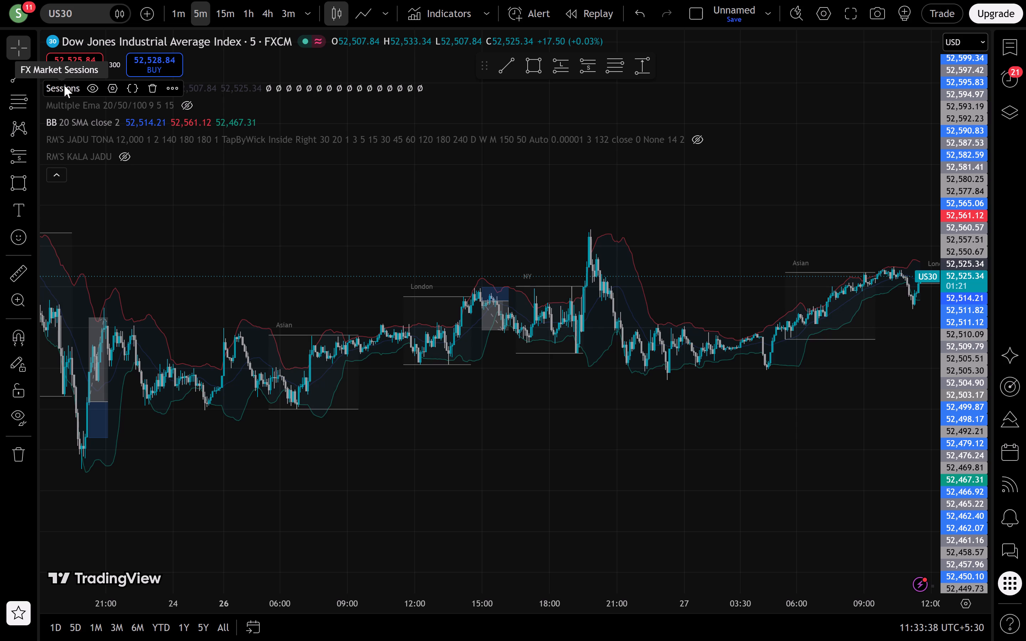
{"action": "left_click_drag", "start_coordinate": [399, 457], "coordinate": [826, 445]}
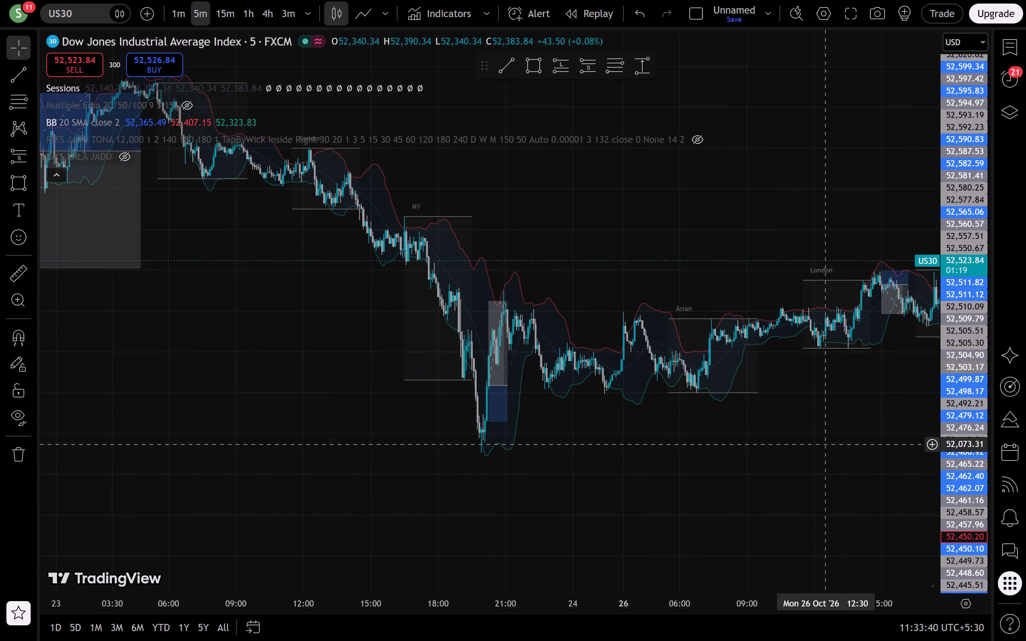
{"action": "left_click_drag", "start_coordinate": [166, 342], "coordinate": [662, 452]}
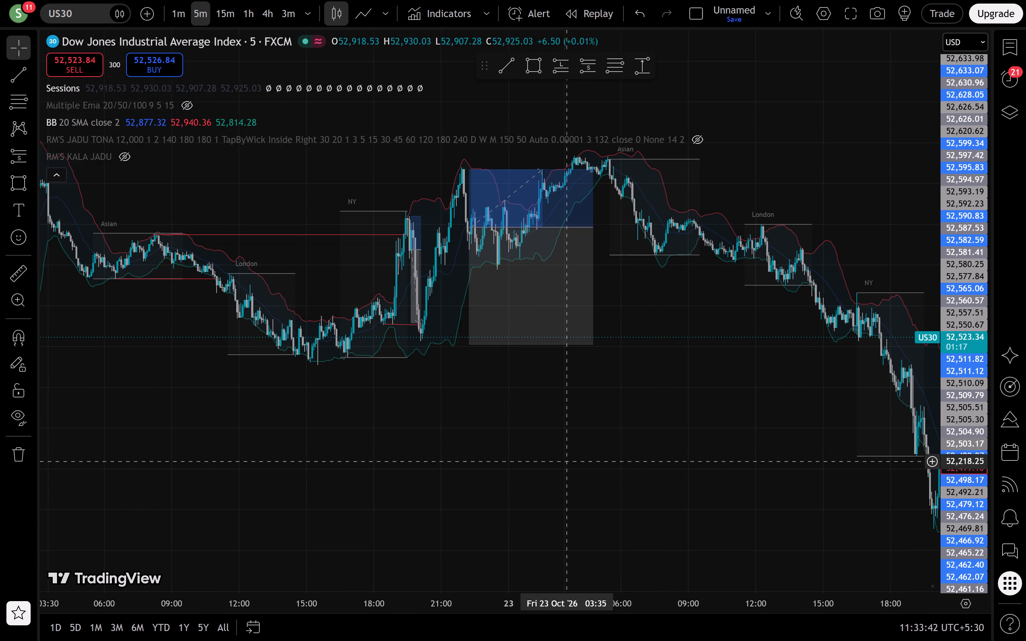
{"action": "left_click_drag", "start_coordinate": [568, 462], "coordinate": [742, 476]}
{"action": "scroll", "coordinate": [742, 476], "scroll_direction": "up", "scroll_amount": 2}
{"action": "scroll", "coordinate": [633, 474], "scroll_direction": "up", "scroll_amount": 2}
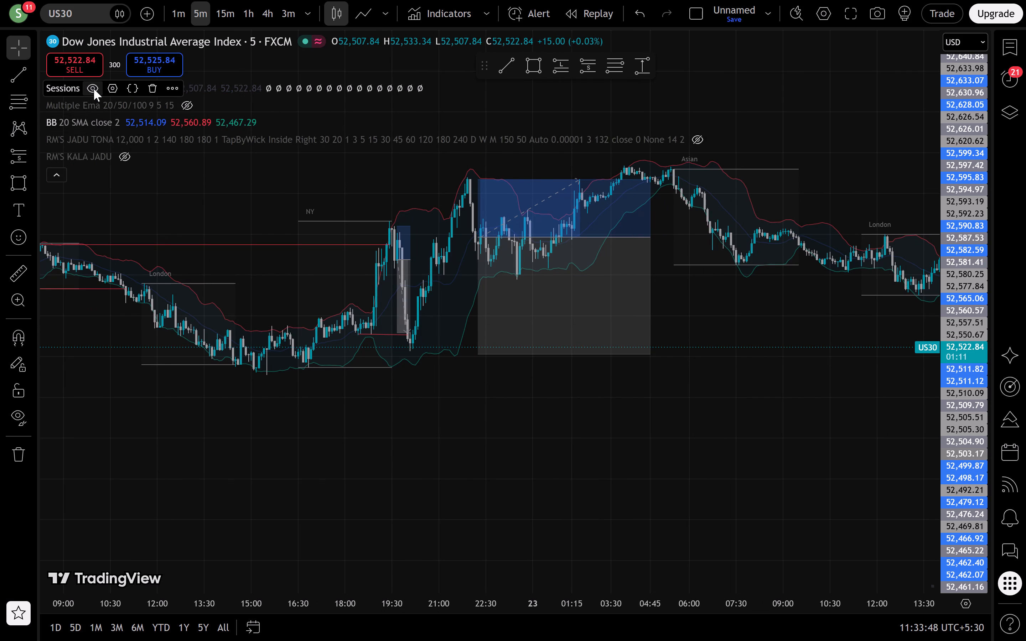
Hide the BB 20 SMA indicator and show Multiple Ema 20/50/100 on the 22–23 October candles.
{"action": "left_click", "coordinate": [137, 119]}
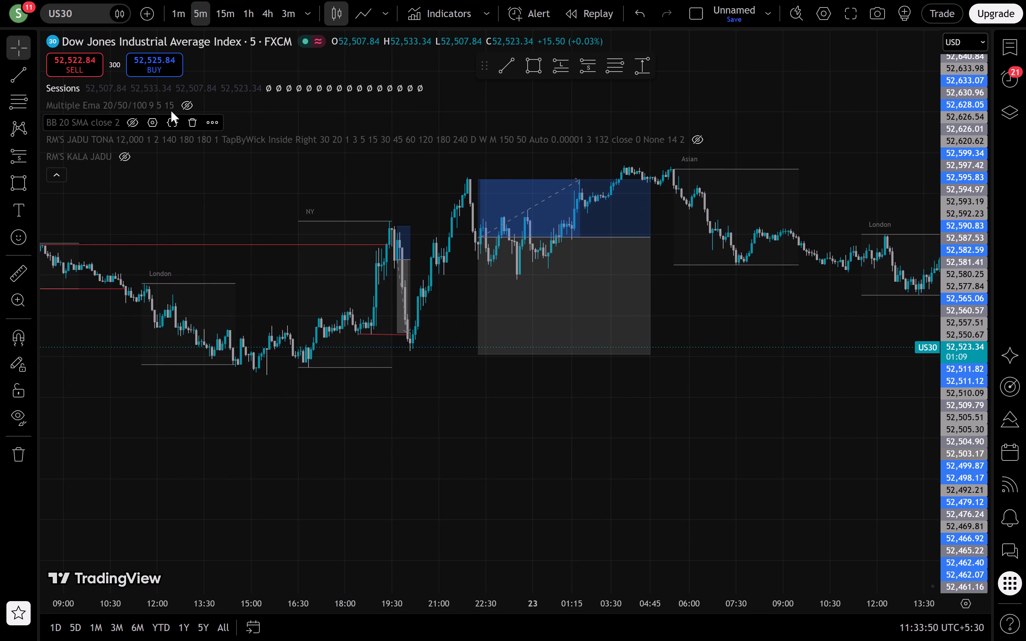
{"action": "left_click", "coordinate": [183, 110]}
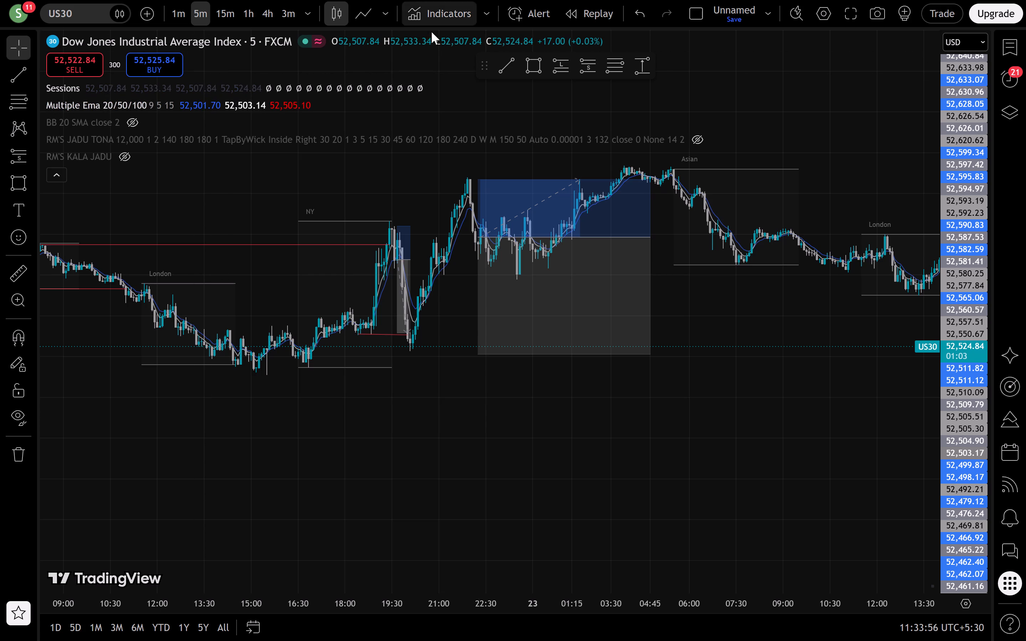
Mark a long position at about 52,650 from 22 October 20:25 to about 21:50, stop about 84 points, target about 196 points.
{"action": "left_click", "coordinate": [555, 63]}
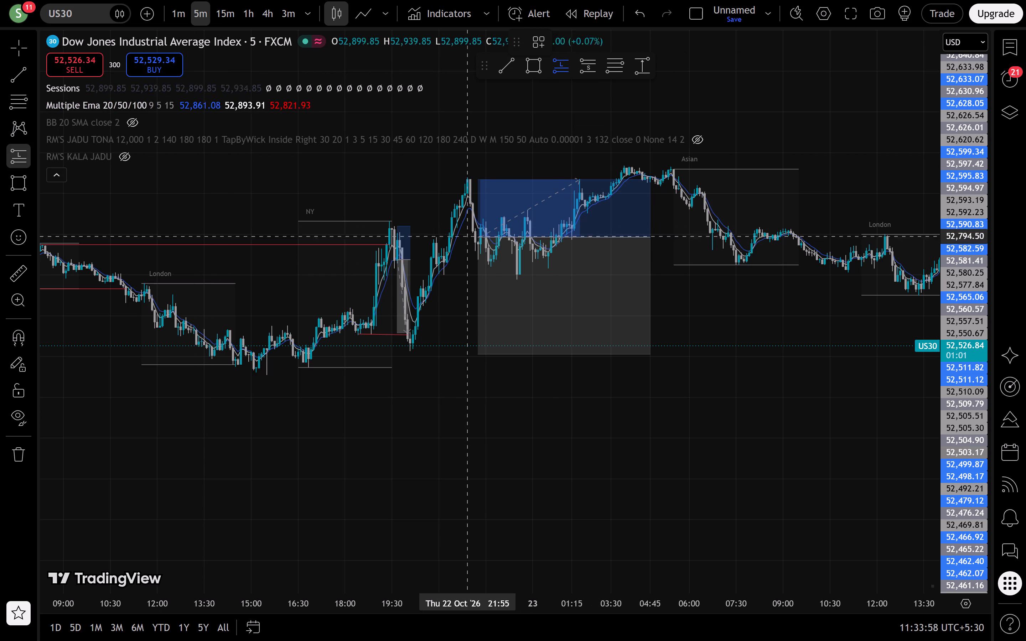
{"action": "left_click", "coordinate": [421, 296]}
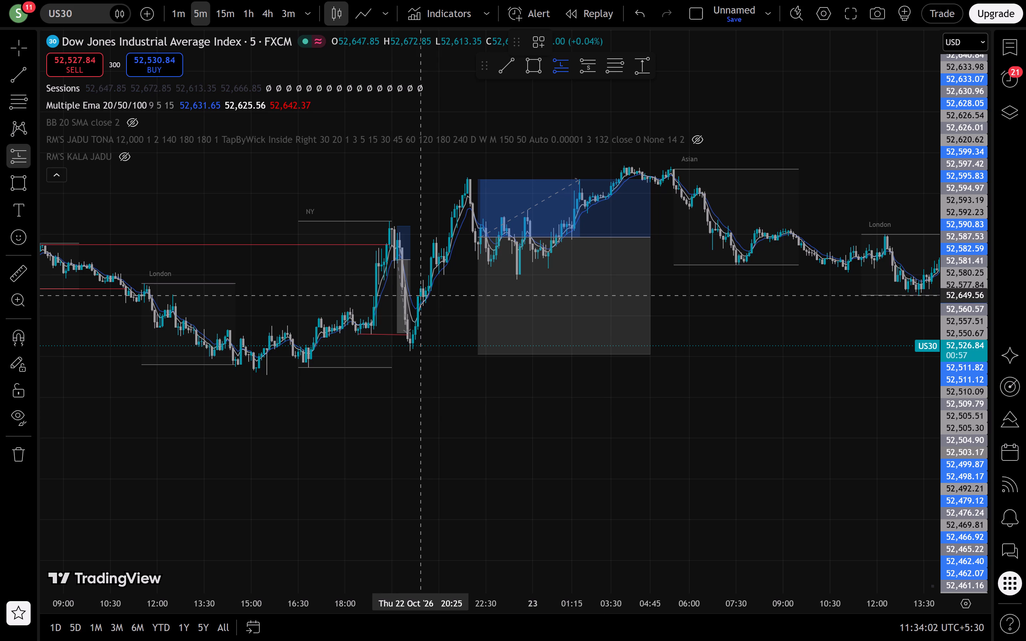
{"action": "left_click_drag", "start_coordinate": [421, 337], "coordinate": [428, 330]}
{"action": "left_click_drag", "start_coordinate": [422, 251], "coordinate": [428, 217]}
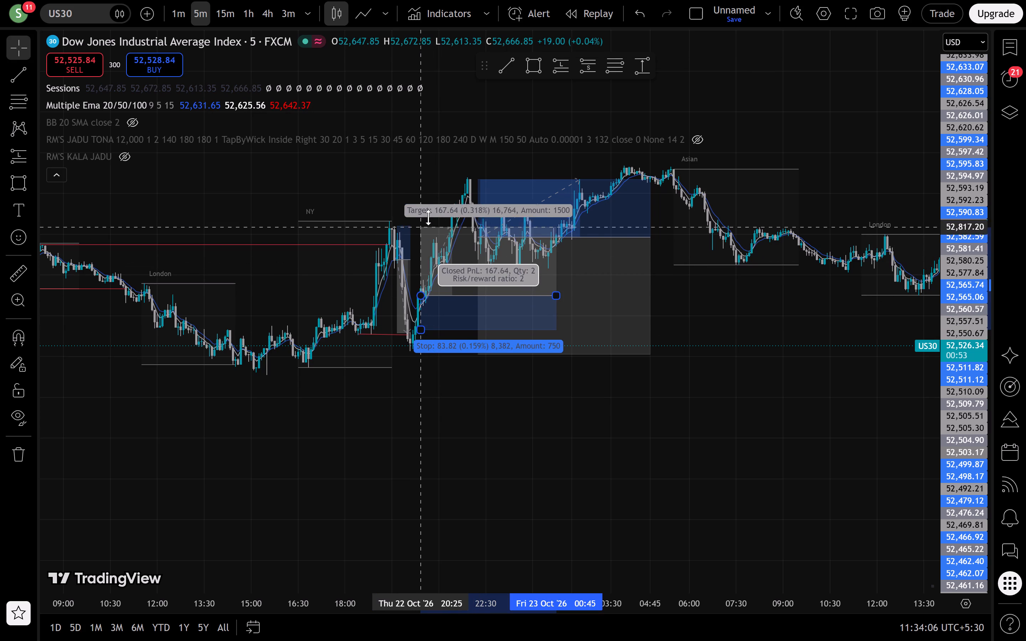
{"action": "left_click_drag", "start_coordinate": [428, 217], "coordinate": [428, 216]}
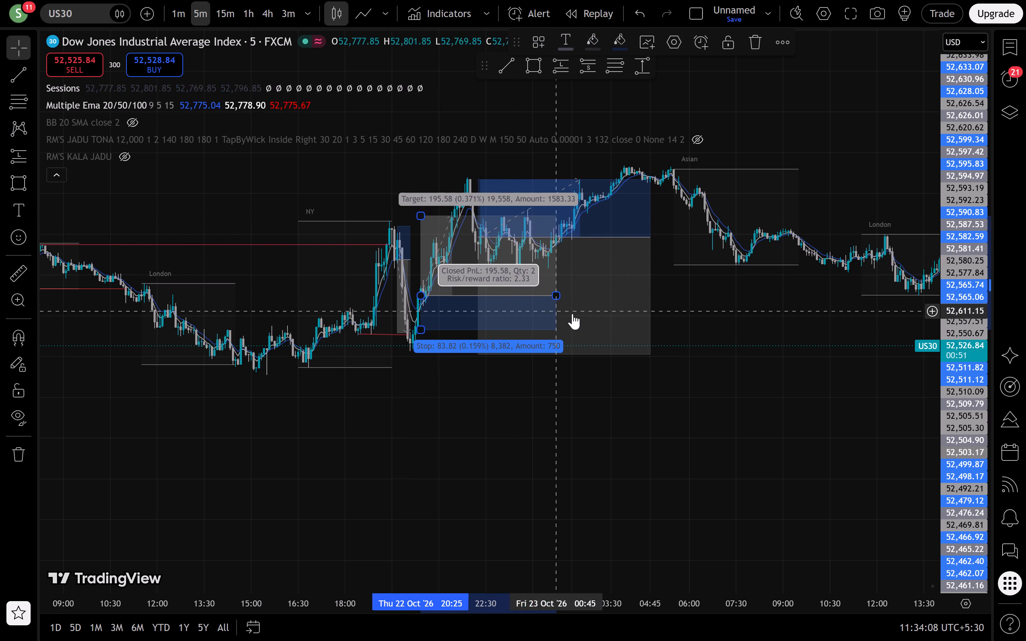
{"action": "left_click_drag", "start_coordinate": [555, 296], "coordinate": [463, 286]}
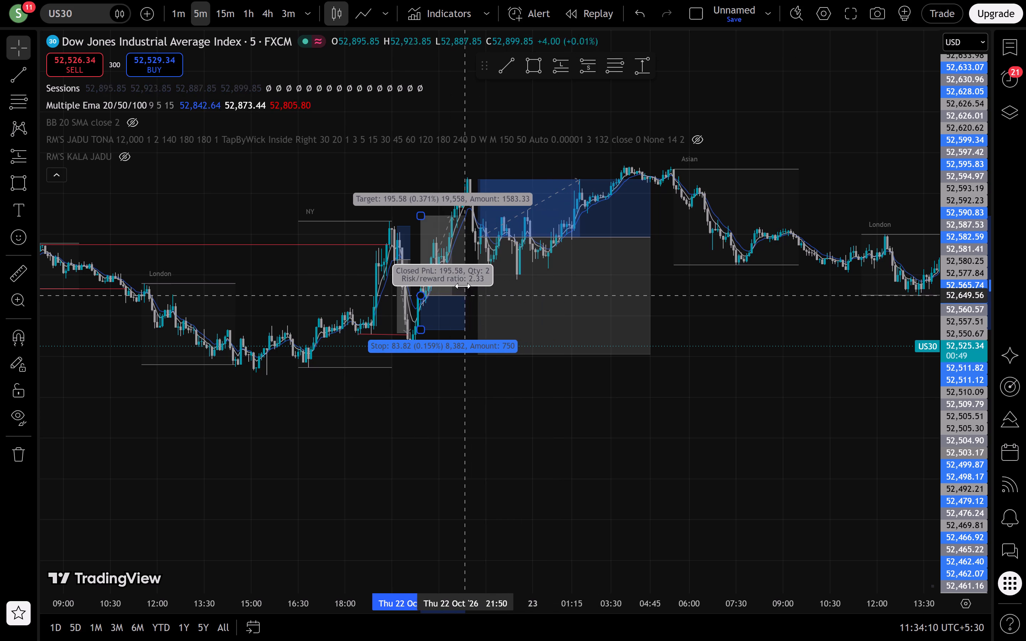
{"action": "left_click_drag", "start_coordinate": [463, 286], "coordinate": [462, 284]}
{"action": "left_click", "coordinate": [611, 479]}
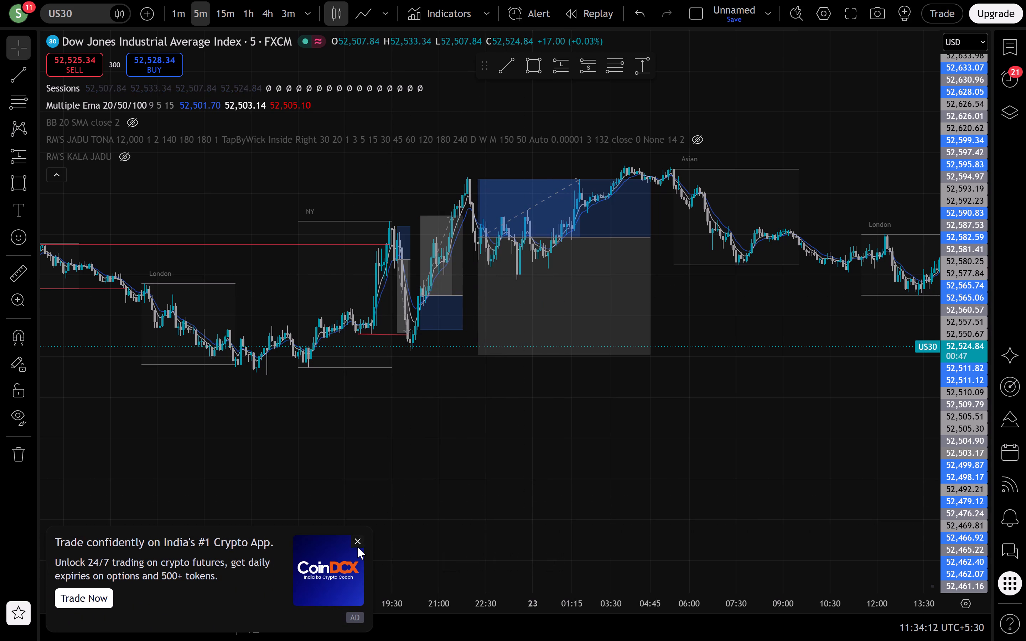
Compare the 21 October candles and session ranges under Bollinger Bands and Multiple Ema 20/50/100, leaving the EMAs shown.
{"action": "left_click", "coordinate": [354, 536]}
{"action": "left_click_drag", "start_coordinate": [230, 509], "coordinate": [896, 510]}
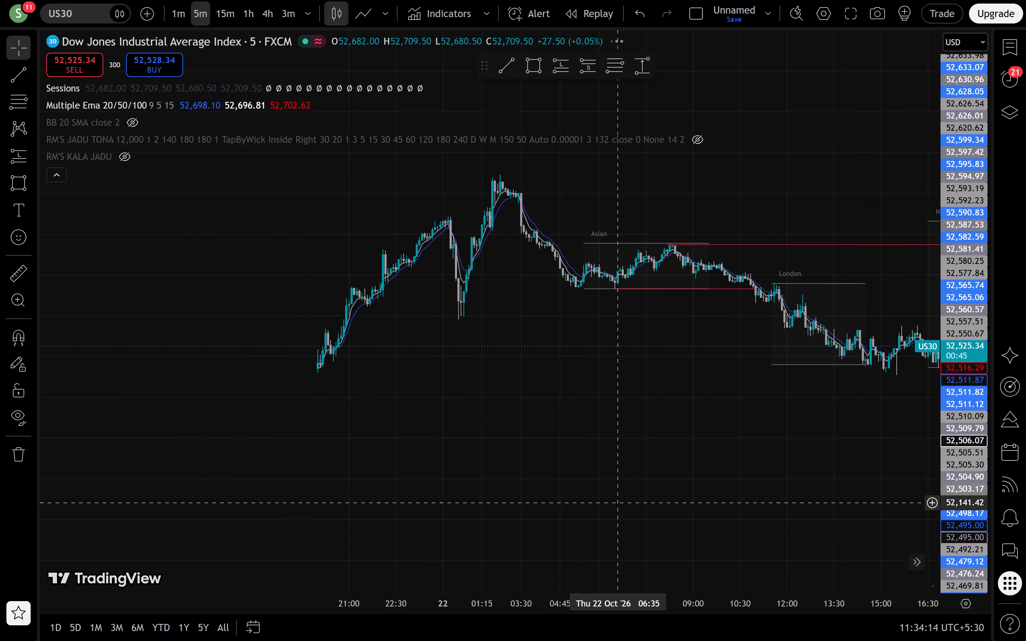
{"action": "left_click_drag", "start_coordinate": [434, 503], "coordinate": [735, 436]}
{"action": "left_click", "coordinate": [605, 433]}
{"action": "left_click_drag", "start_coordinate": [605, 433], "coordinate": [688, 501]}
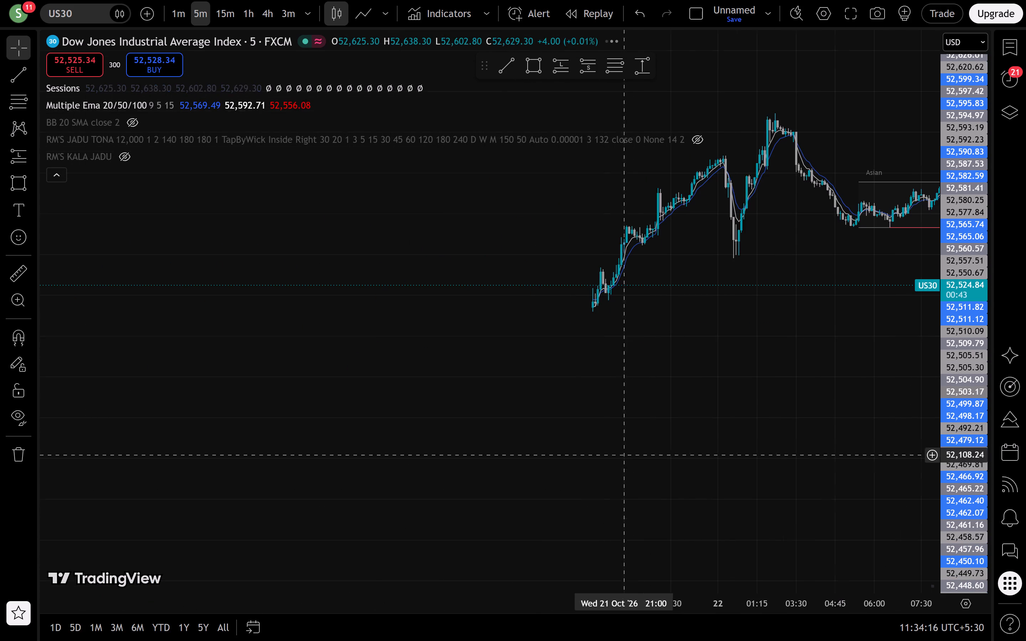
{"action": "left_click_drag", "start_coordinate": [688, 501], "coordinate": [772, 522]}
{"action": "left_click", "coordinate": [740, 484]}
{"action": "scroll", "coordinate": [740, 484], "scroll_direction": "up", "scroll_amount": 1}
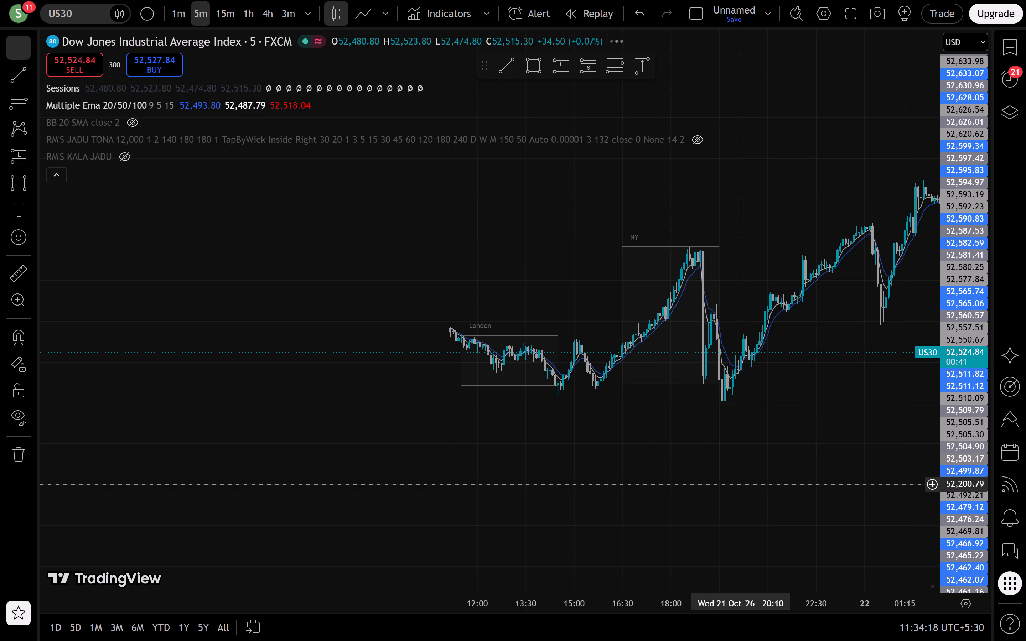
{"action": "left_click_drag", "start_coordinate": [769, 458], "coordinate": [652, 486]}
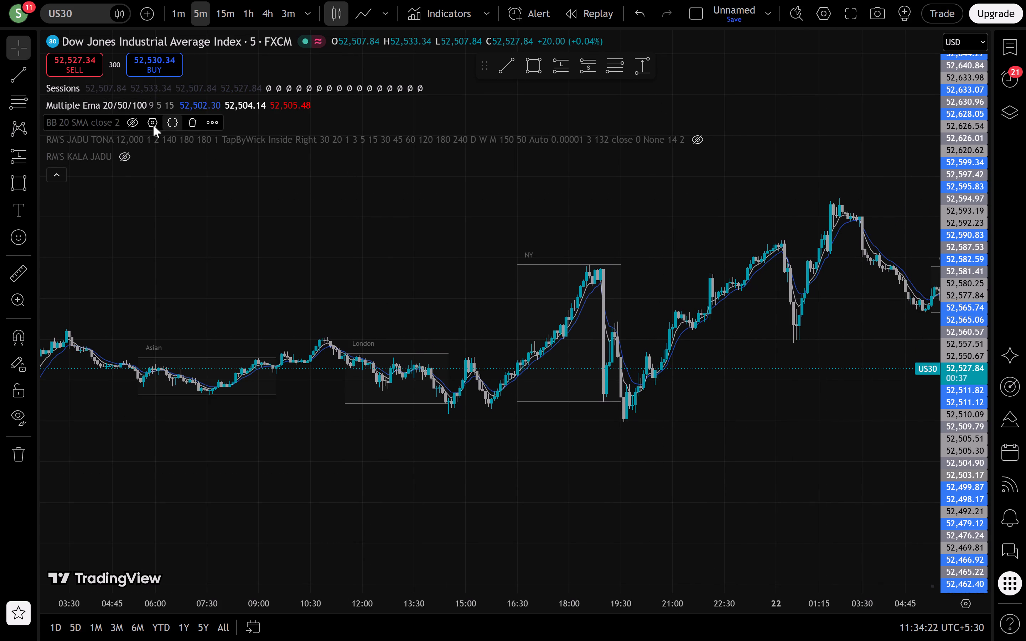
{"action": "left_click", "coordinate": [186, 107]}
{"action": "left_click", "coordinate": [136, 123]}
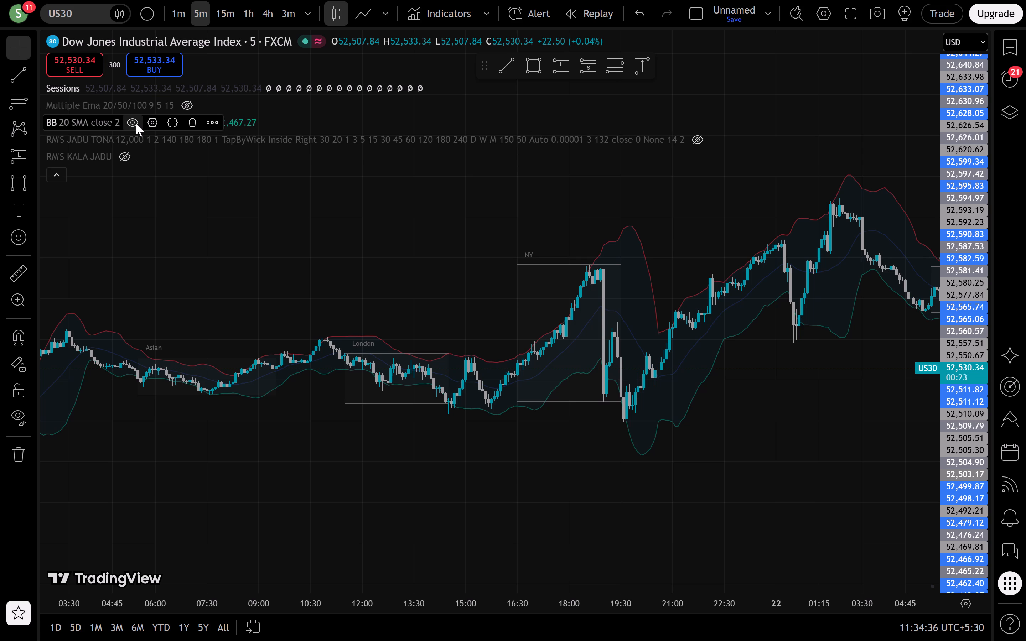
{"action": "left_click", "coordinate": [136, 123]}
{"action": "left_click", "coordinate": [185, 101]}
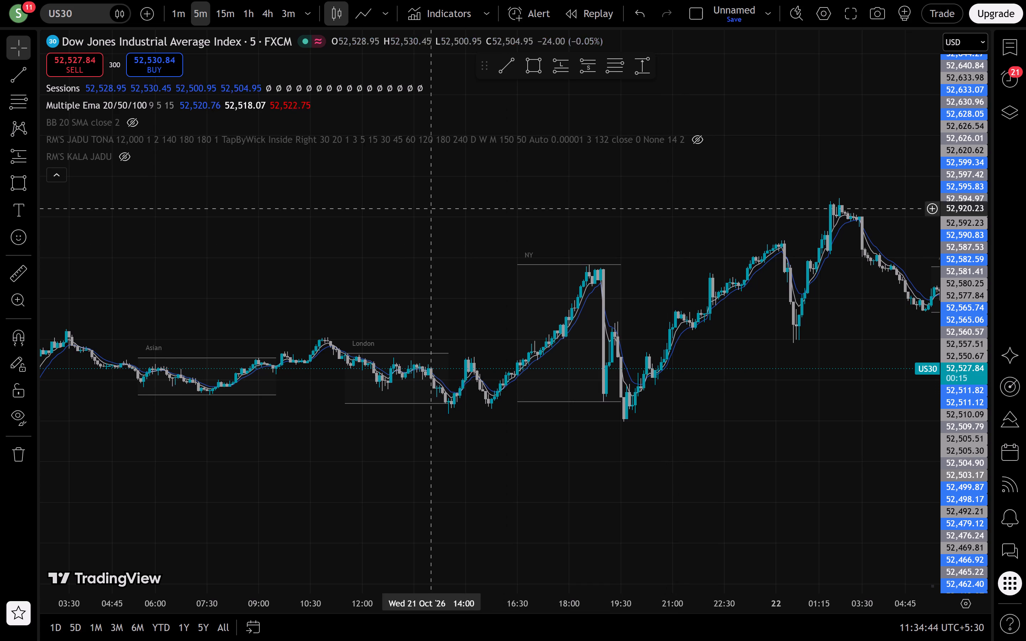
Mark a long position at about 52,515 from 21 October 20:15 to 21:10, stop about 42 points, target about 148 points.
{"action": "left_click", "coordinate": [563, 69]}
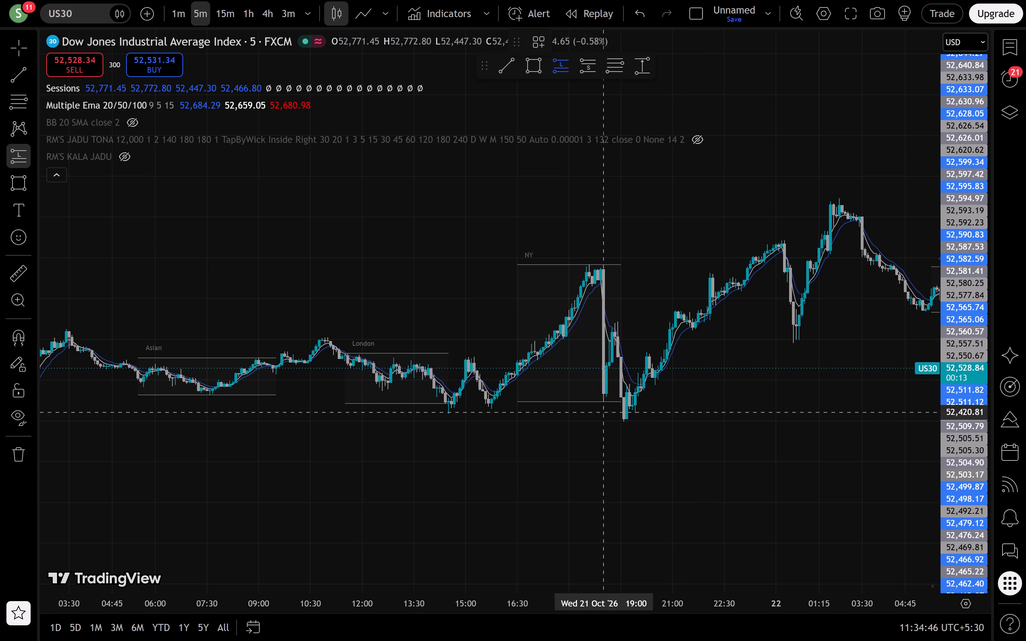
{"action": "left_click", "coordinate": [648, 374]}
{"action": "left_click_drag", "start_coordinate": [647, 419], "coordinate": [661, 391]}
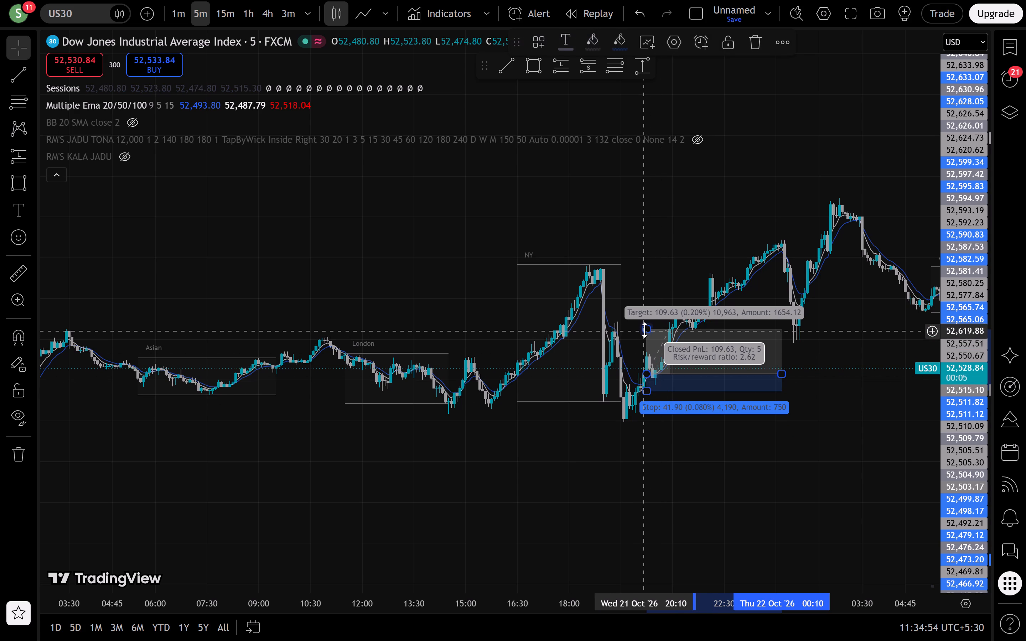
{"action": "left_click_drag", "start_coordinate": [645, 330], "coordinate": [655, 313]}
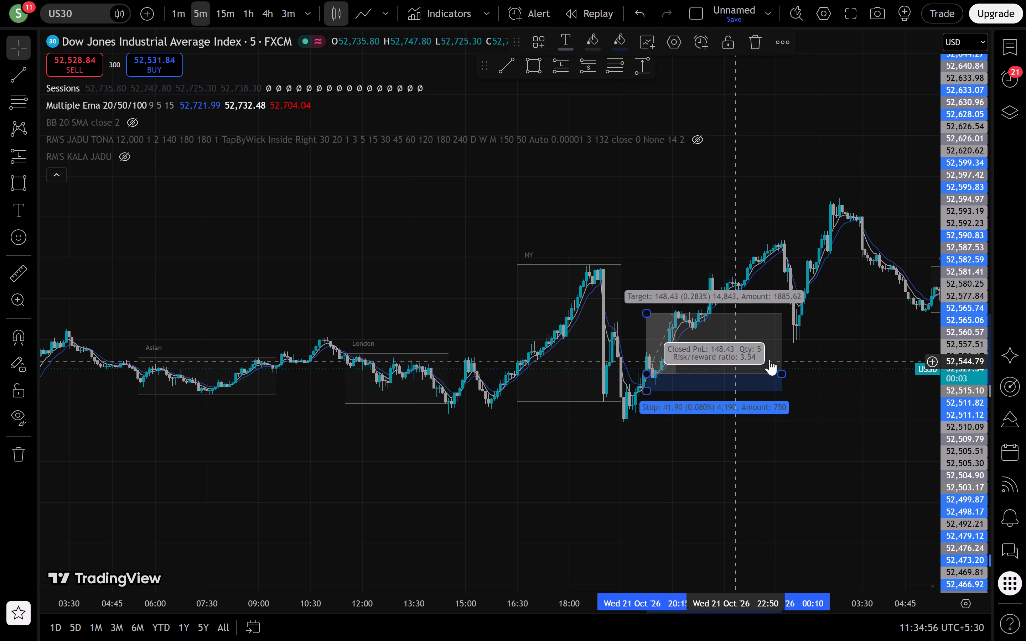
{"action": "left_click_drag", "start_coordinate": [779, 370], "coordinate": [679, 360]}
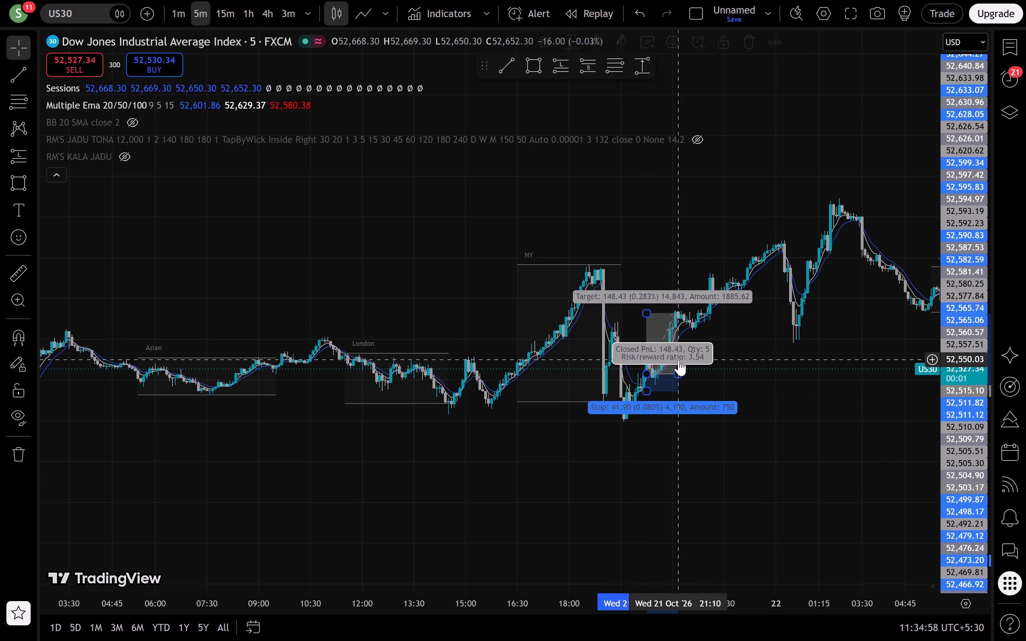
{"action": "left_click", "coordinate": [771, 465]}
Examine the 20 October candles against the Asian, London and NY session ranges, including the move around the NY session's end.
{"action": "left_click_drag", "start_coordinate": [540, 532], "coordinate": [974, 485]}
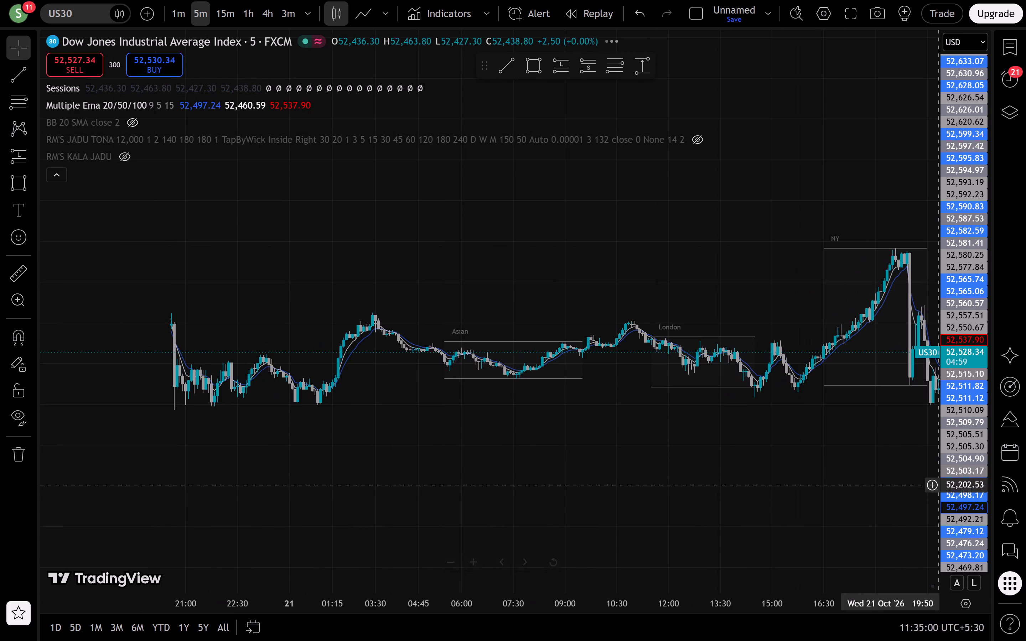
{"action": "left_click_drag", "start_coordinate": [505, 463], "coordinate": [921, 380]}
{"action": "left_click_drag", "start_coordinate": [516, 359], "coordinate": [648, 434]}
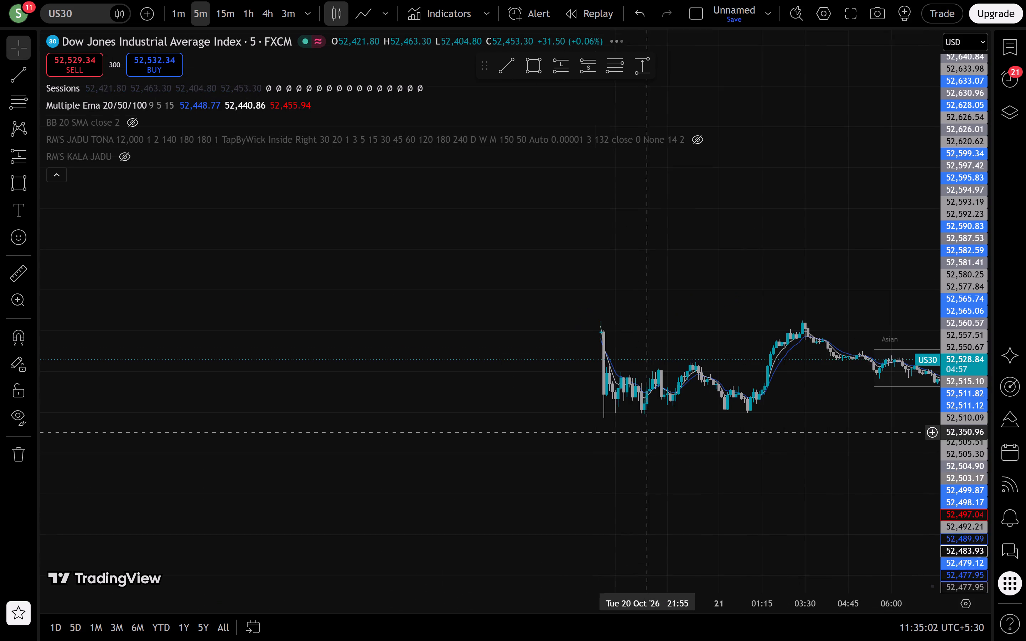
{"action": "left_click_drag", "start_coordinate": [511, 419], "coordinate": [636, 414]}
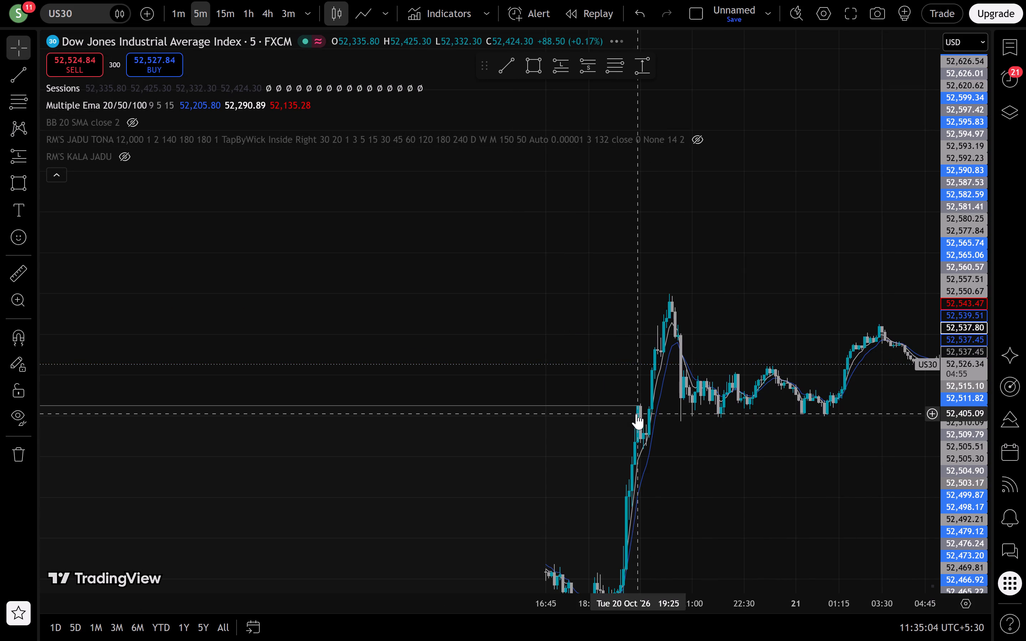
{"action": "left_click_drag", "start_coordinate": [565, 435], "coordinate": [620, 108]}
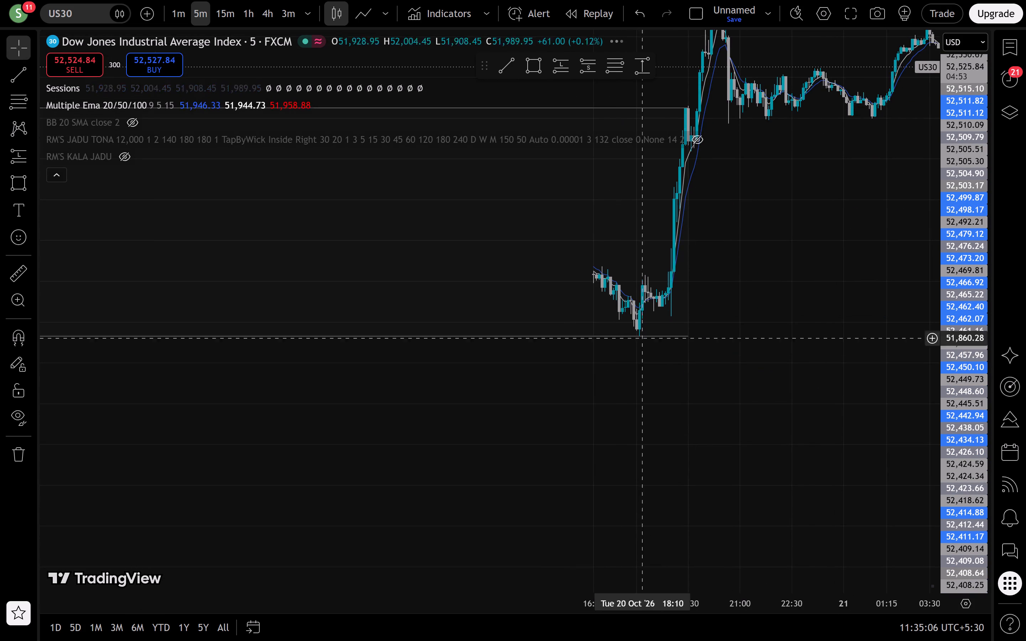
{"action": "left_click_drag", "start_coordinate": [826, 431], "coordinate": [818, 567]}
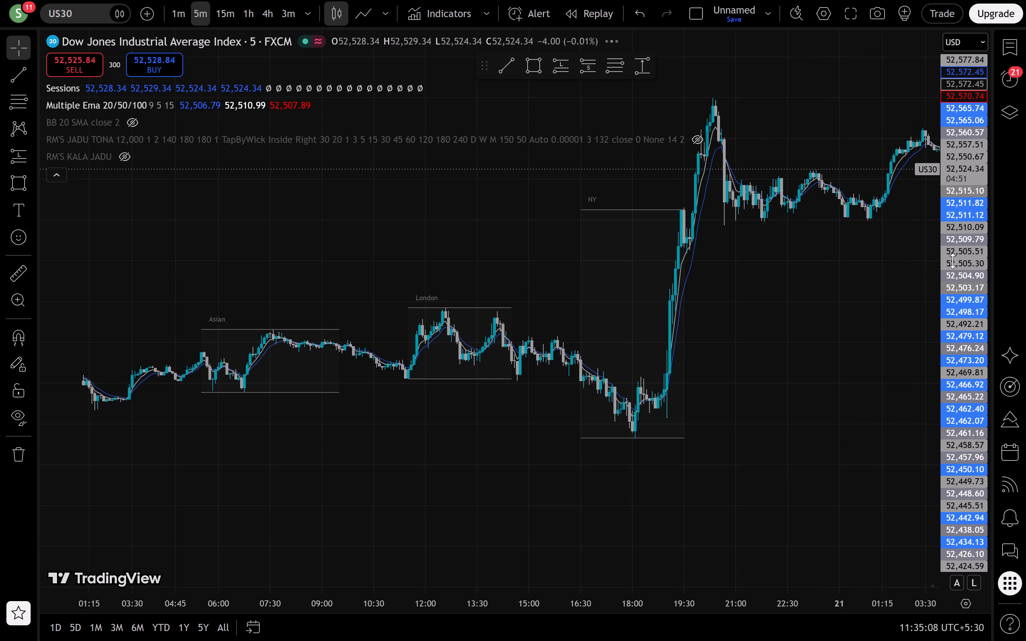
{"action": "left_click_drag", "start_coordinate": [958, 251], "coordinate": [939, 371]}
{"action": "left_click_drag", "start_coordinate": [816, 349], "coordinate": [719, 373]}
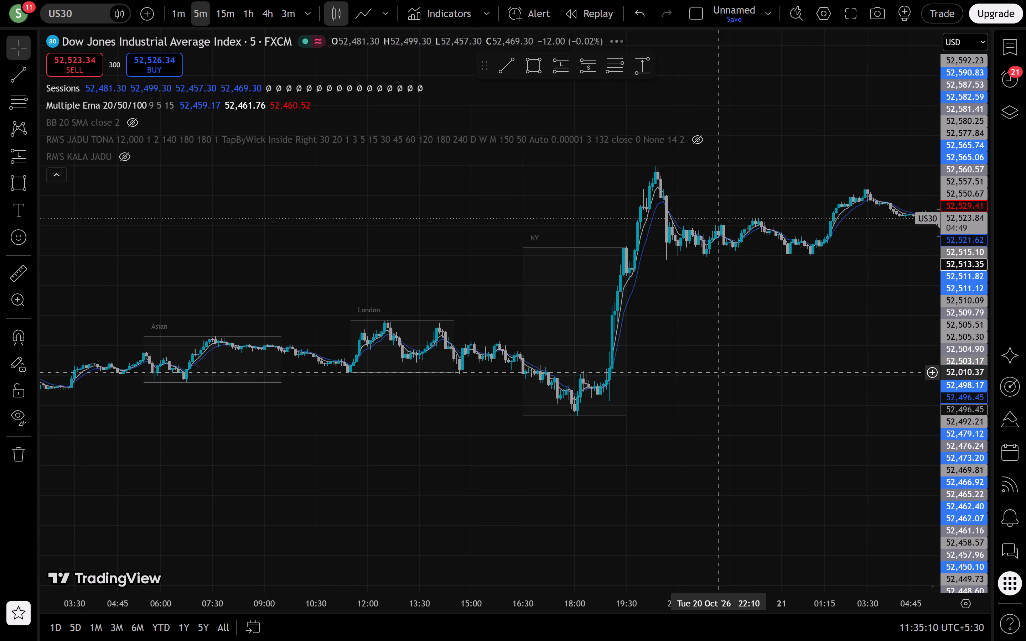
{"action": "left_click_drag", "start_coordinate": [946, 327], "coordinate": [941, 350]}
{"action": "scroll", "coordinate": [793, 373], "scroll_direction": "up", "scroll_amount": 1}
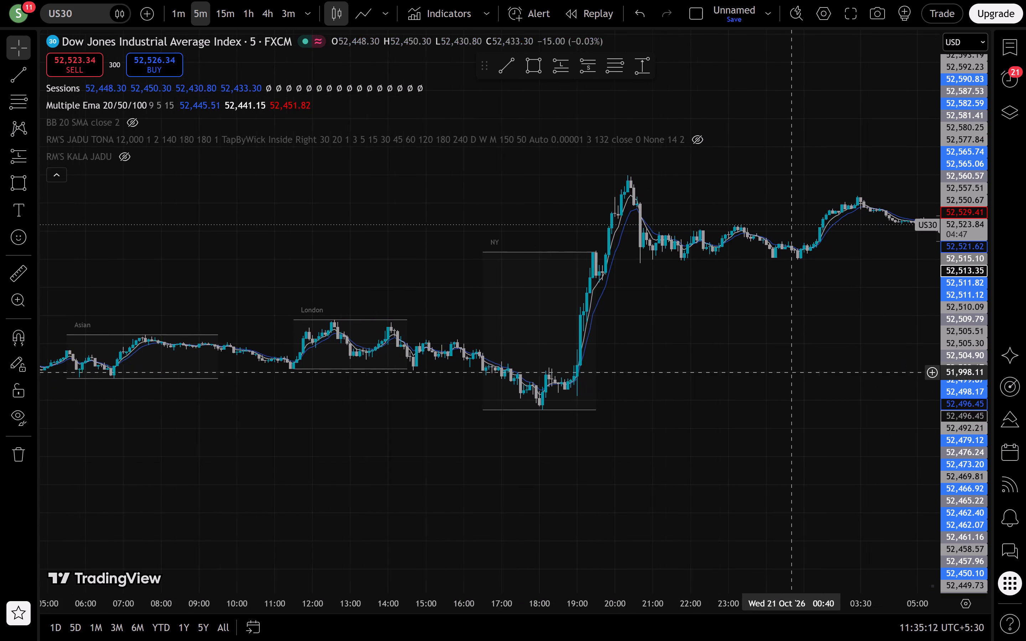
{"action": "left_click_drag", "start_coordinate": [717, 404], "coordinate": [583, 465]}
{"action": "scroll", "coordinate": [583, 465], "scroll_direction": "down", "scroll_amount": 1}
{"action": "left_click_drag", "start_coordinate": [611, 435], "coordinate": [591, 448]}
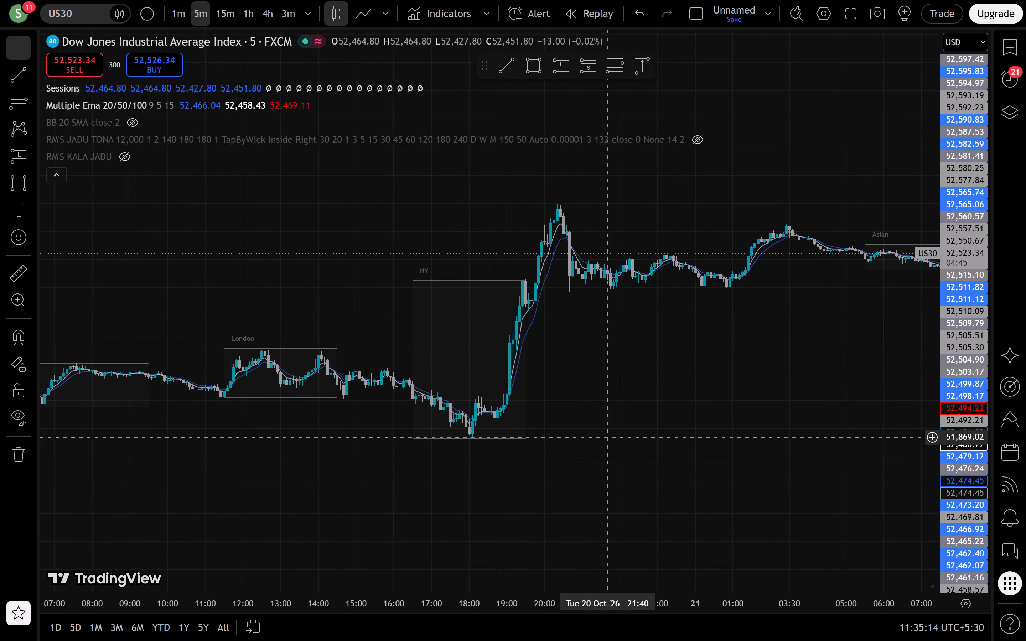
Mark a short position at about 52,590 from 20 October 20:35 to about 21:15, stop about 76 points, target about 182 points.
{"action": "left_click_drag", "start_coordinate": [591, 448], "coordinate": [522, 491]}
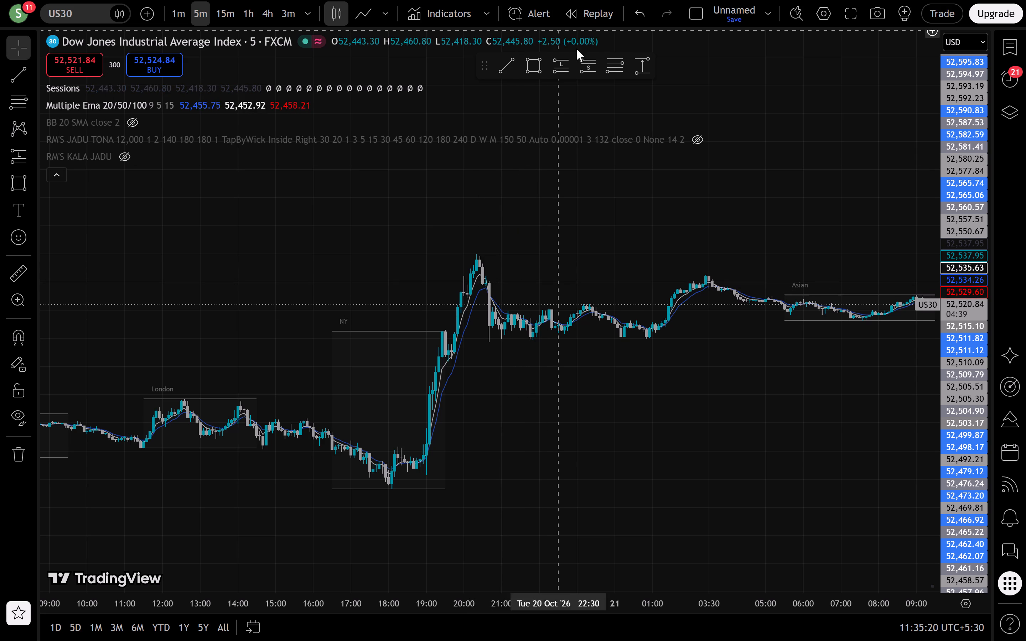
{"action": "left_click", "coordinate": [585, 63]}
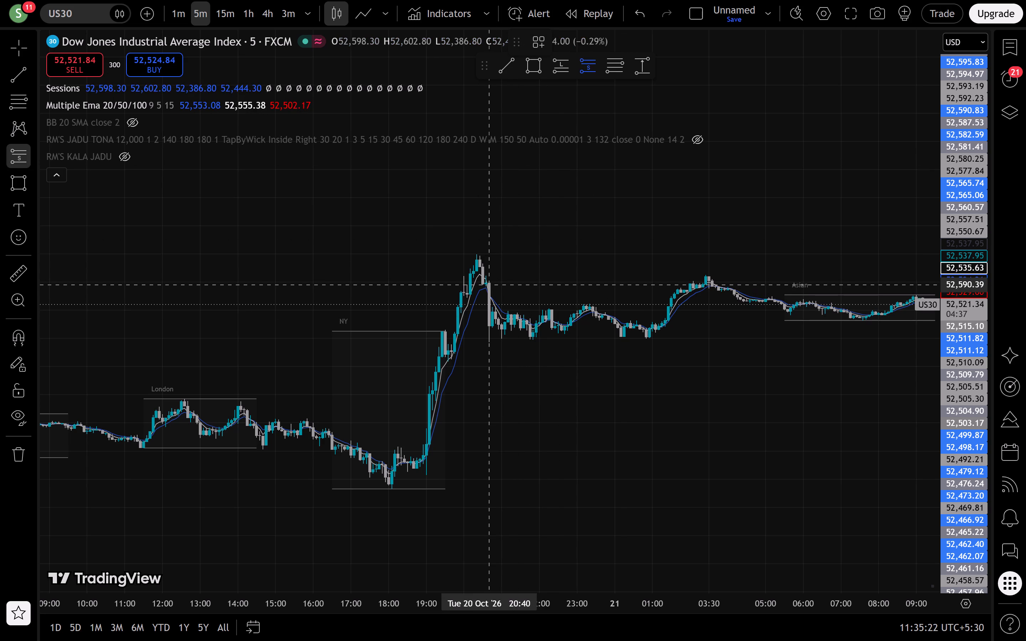
{"action": "left_click", "coordinate": [488, 285]}
{"action": "left_click_drag", "start_coordinate": [490, 240], "coordinate": [495, 263]}
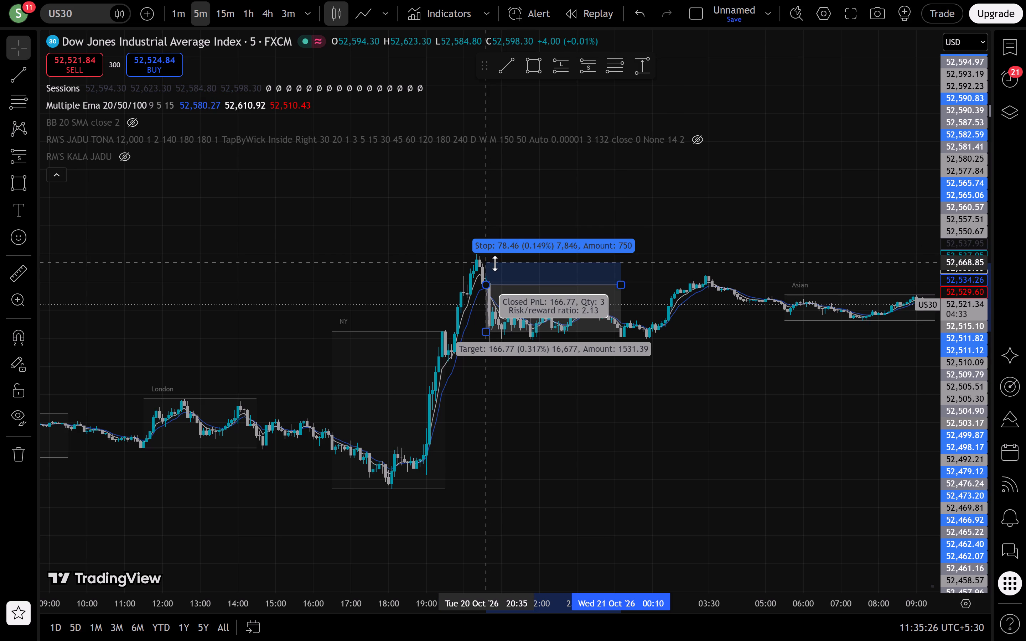
{"action": "left_click_drag", "start_coordinate": [495, 263], "coordinate": [495, 264]}
{"action": "left_click_drag", "start_coordinate": [483, 334], "coordinate": [497, 336]}
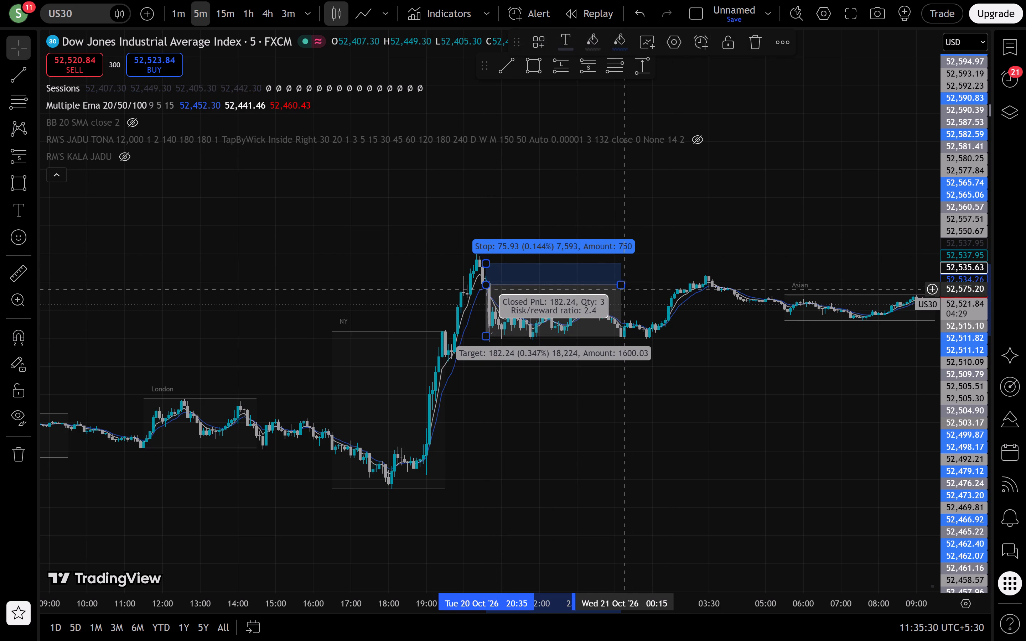
{"action": "left_click_drag", "start_coordinate": [623, 290], "coordinate": [513, 285]}
{"action": "left_click", "coordinate": [633, 402]}
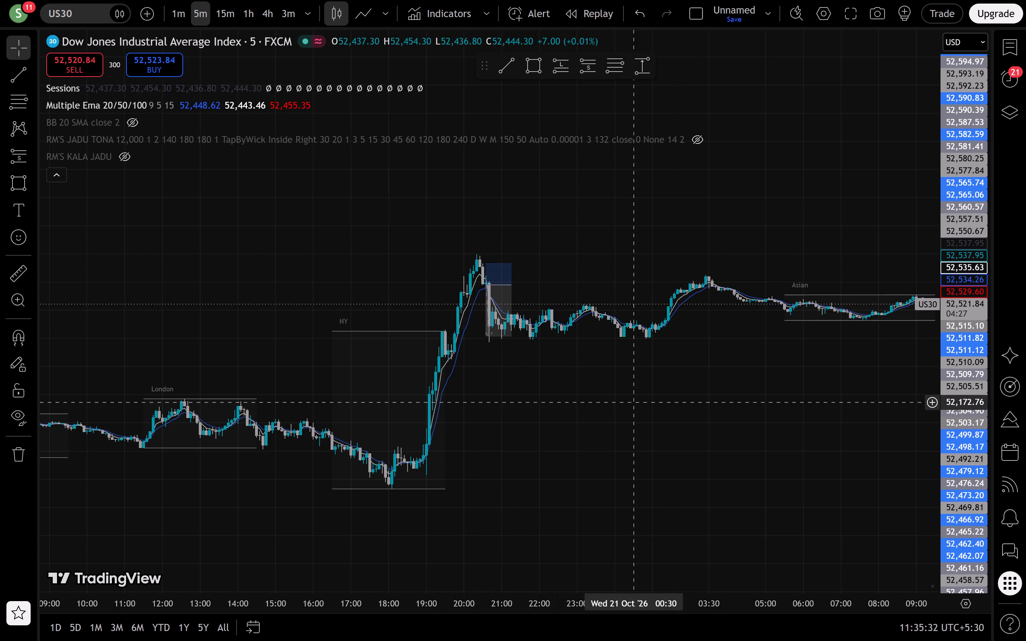
Examine the 19 October candles against the Asian, London and NY session ranges, including the moves after the NY session's end.
{"action": "left_click_drag", "start_coordinate": [525, 428], "coordinate": [991, 299]}
{"action": "scroll", "coordinate": [516, 389], "scroll_direction": "down", "scroll_amount": 2}
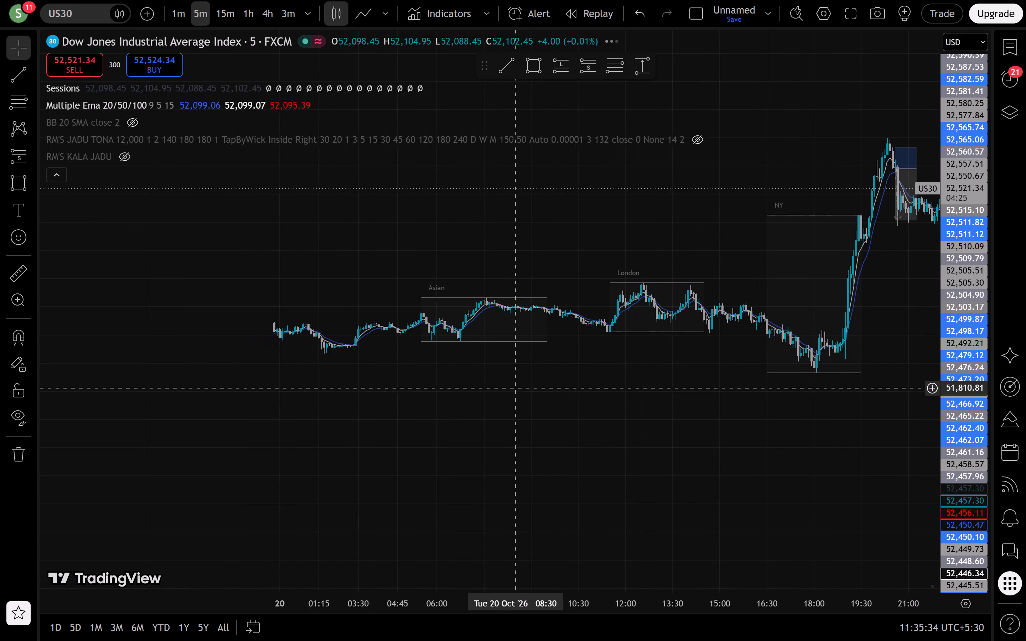
{"action": "double_click", "coordinate": [318, 396]}
{"action": "left_click_drag", "start_coordinate": [318, 396], "coordinate": [694, 451]}
{"action": "left_click_drag", "start_coordinate": [599, 469], "coordinate": [606, 463]}
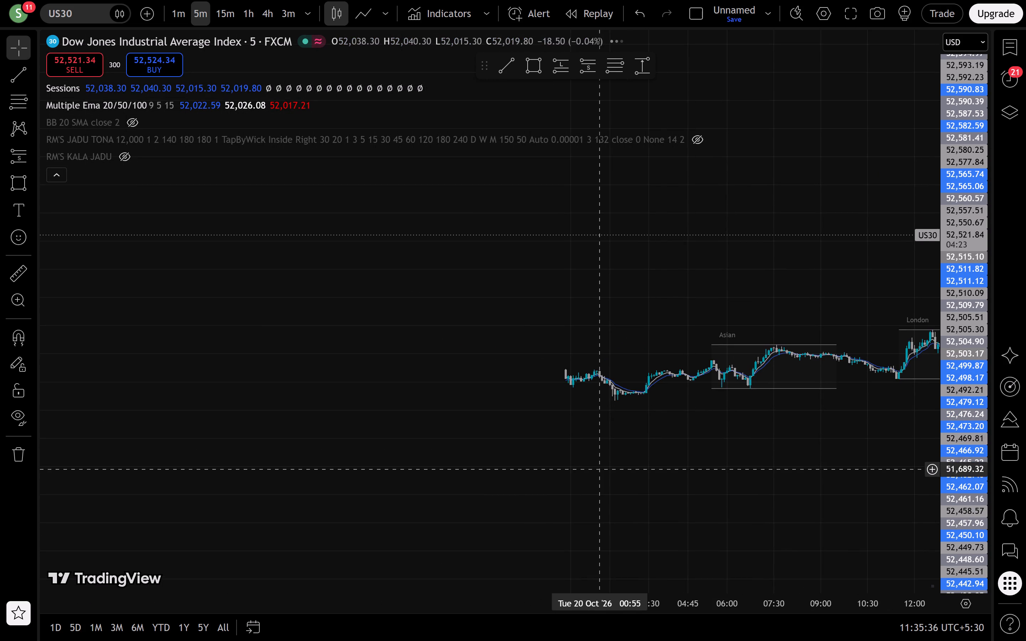
{"action": "left_click_drag", "start_coordinate": [606, 463], "coordinate": [784, 390]}
{"action": "left_click_drag", "start_coordinate": [682, 394], "coordinate": [886, 390]}
{"action": "left_click_drag", "start_coordinate": [744, 402], "coordinate": [752, 400]}
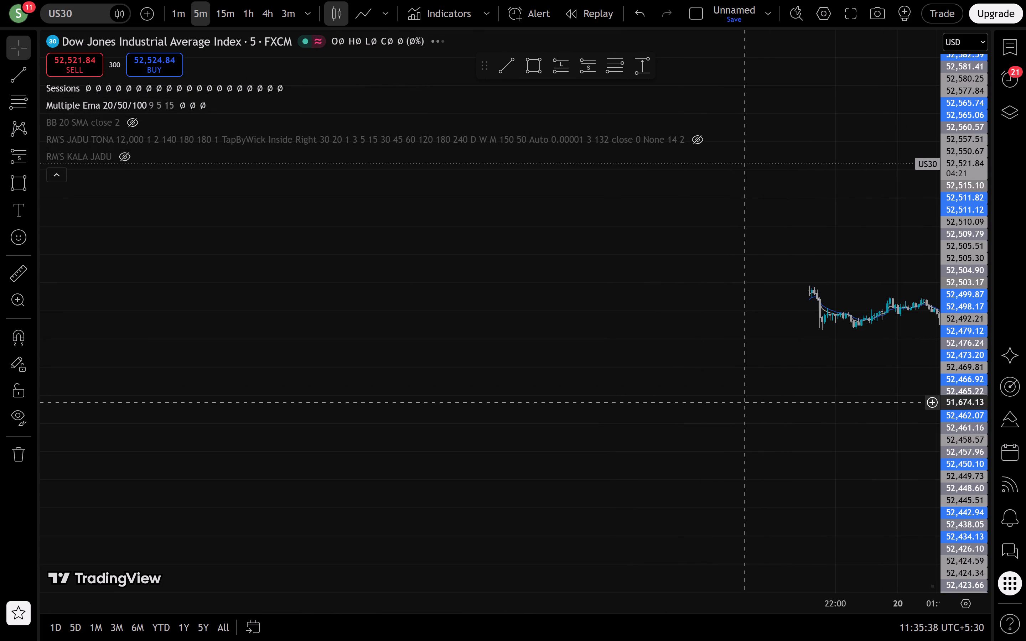
{"action": "left_click_drag", "start_coordinate": [752, 400], "coordinate": [826, 389]}
{"action": "left_click_drag", "start_coordinate": [756, 398], "coordinate": [807, 417]}
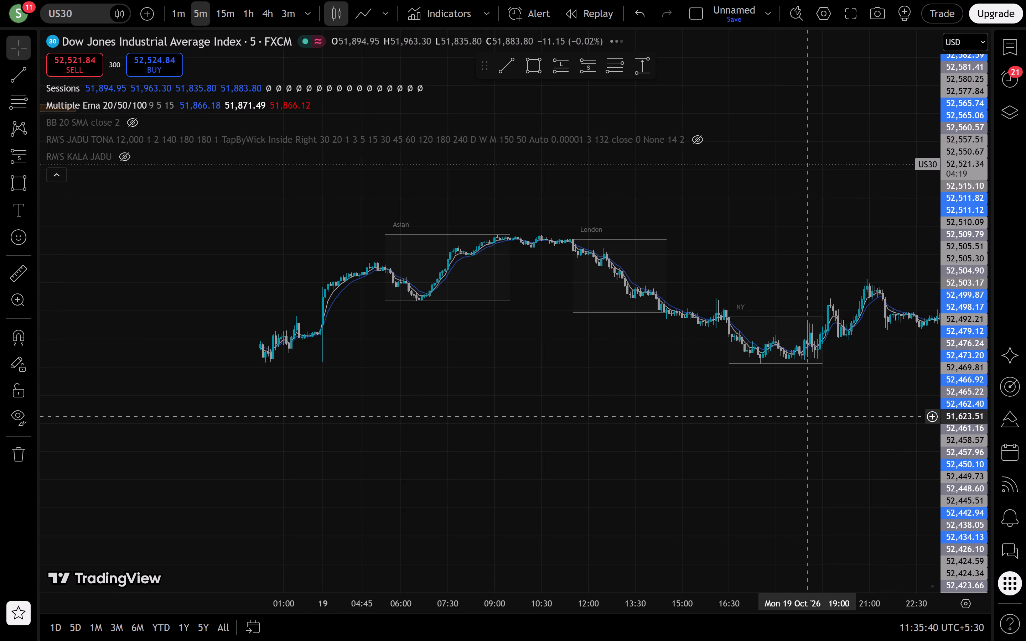
{"action": "left_click_drag", "start_coordinate": [837, 410], "coordinate": [662, 405]}
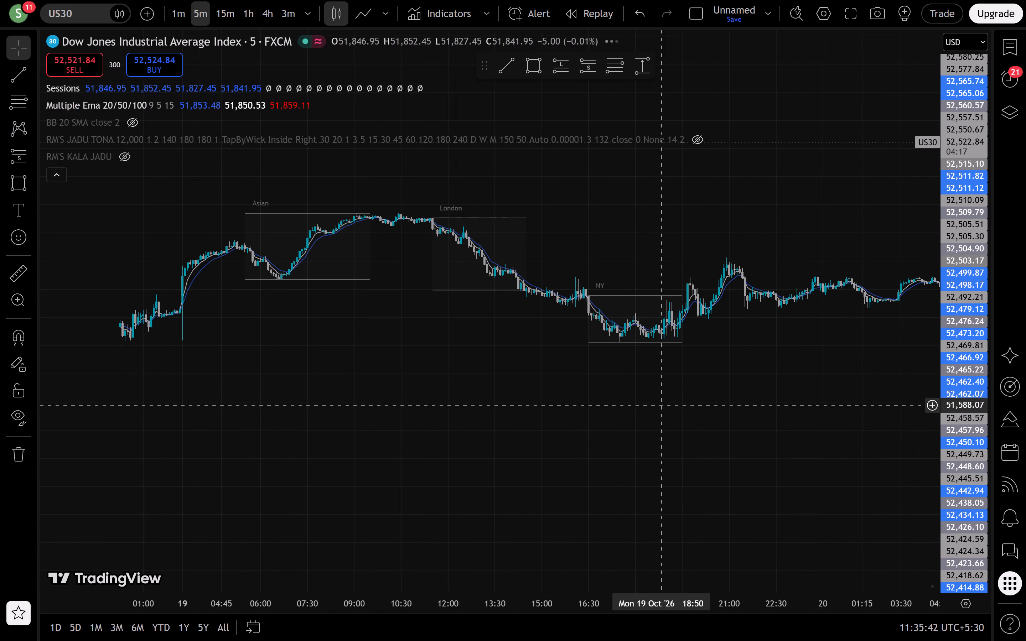
{"action": "left_click_drag", "start_coordinate": [959, 466], "coordinate": [953, 375]}
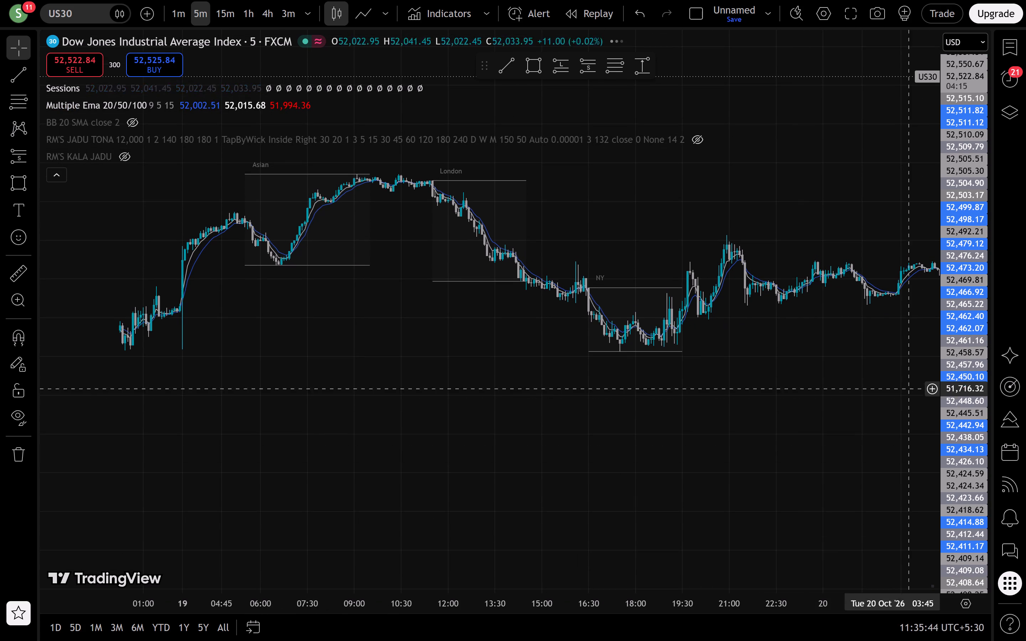
{"action": "scroll", "coordinate": [793, 395], "scroll_direction": "up", "scroll_amount": 1}
{"action": "left_click_drag", "start_coordinate": [743, 394], "coordinate": [659, 421]}
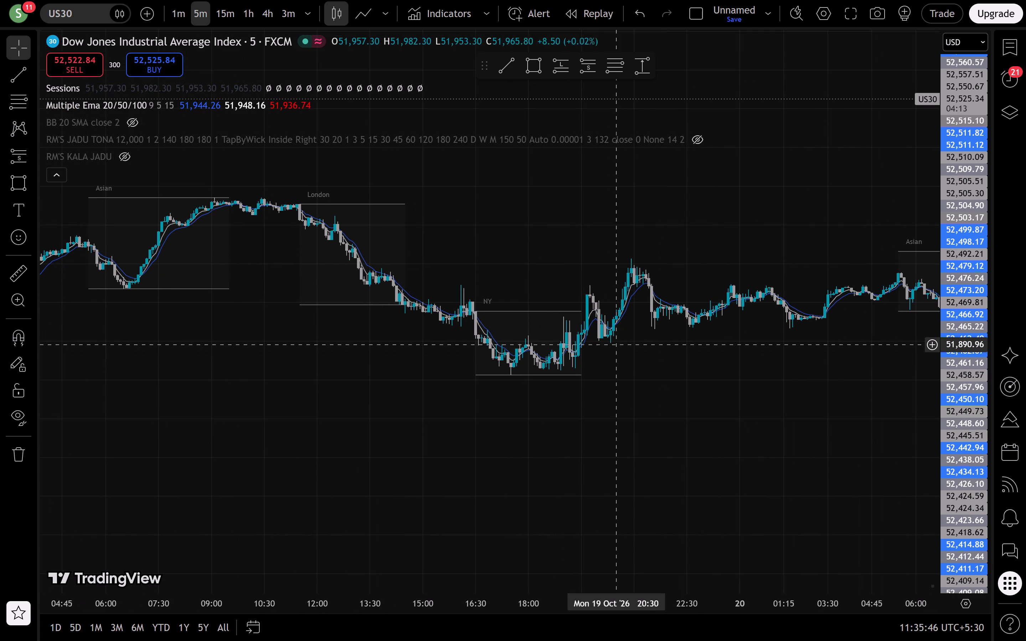
{"action": "left_click_drag", "start_coordinate": [656, 389], "coordinate": [581, 440]}
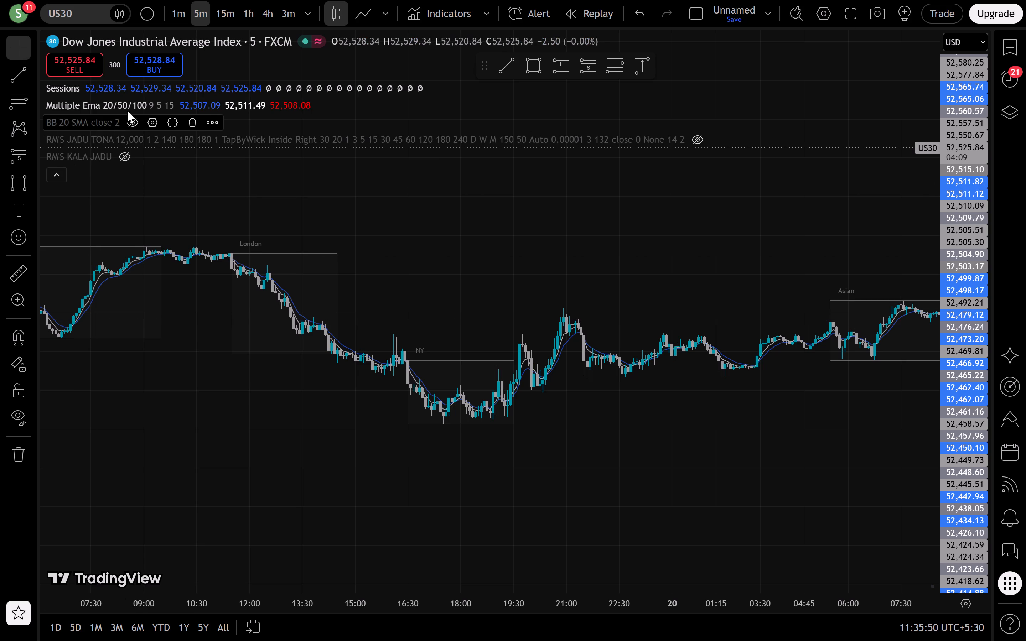
Compare the 19 October candles under Bollinger Bands and Multiple Ema 20/50/100, leaving the EMAs shown.
{"action": "left_click", "coordinate": [184, 109]}
{"action": "left_click", "coordinate": [134, 126]}
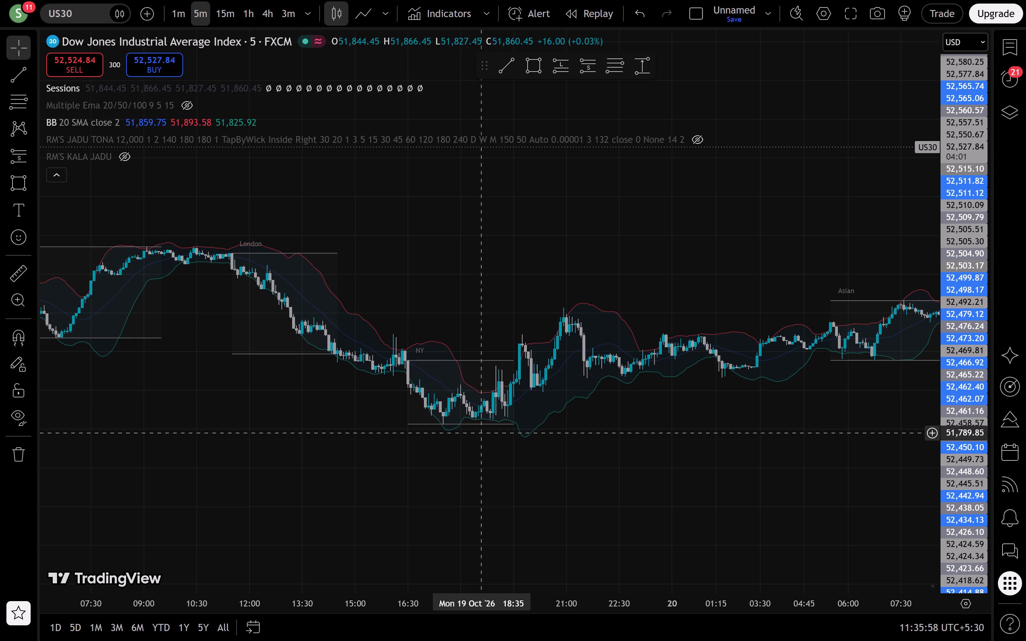
{"action": "left_click_drag", "start_coordinate": [642, 523], "coordinate": [660, 522]}
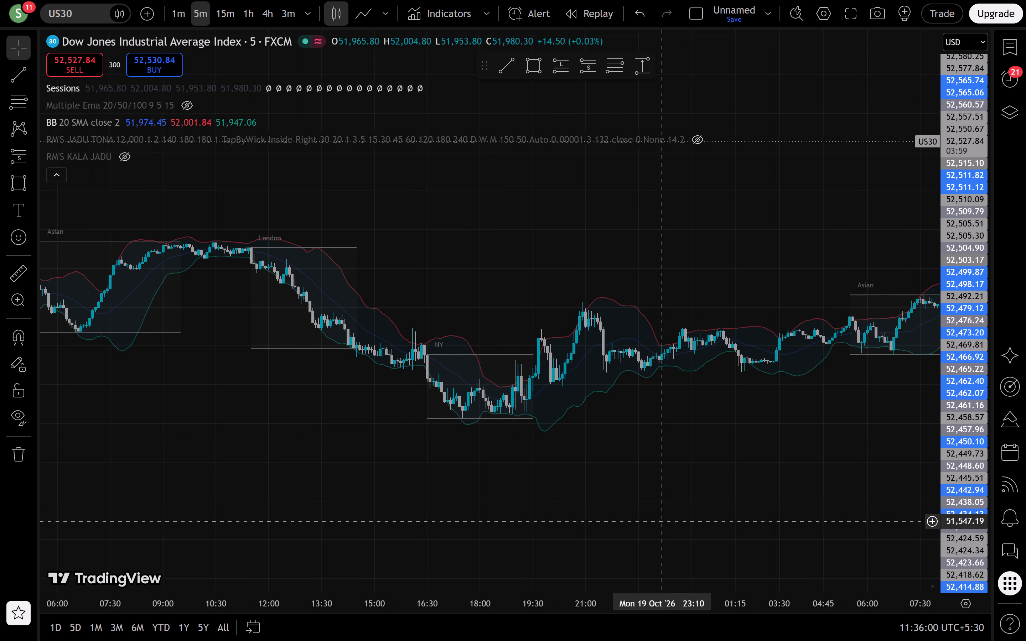
{"action": "scroll", "coordinate": [660, 522], "scroll_direction": "up", "scroll_amount": 1}
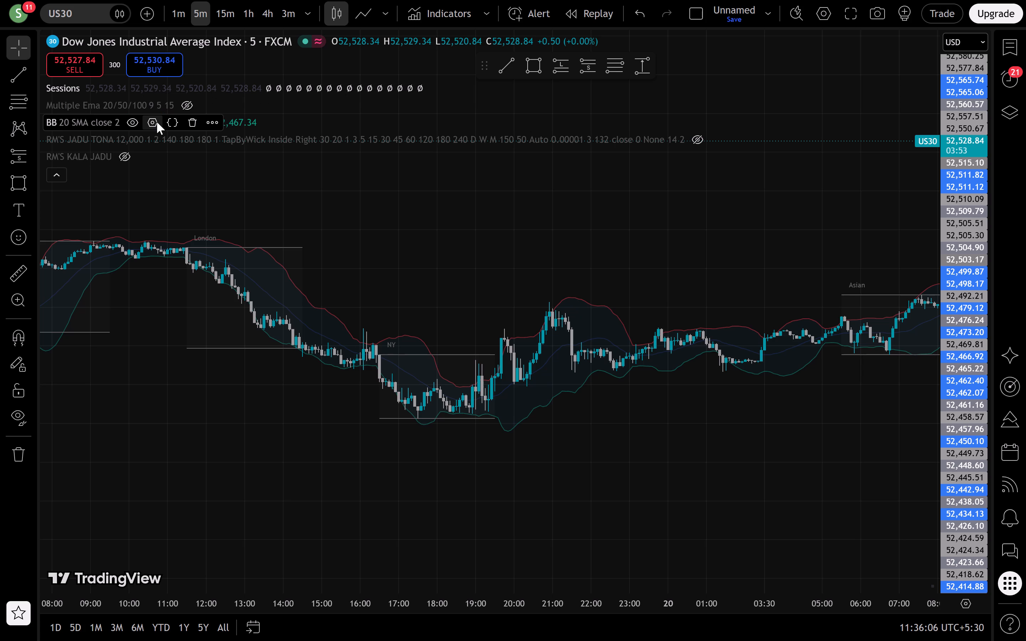
{"action": "left_click", "coordinate": [133, 120]}
{"action": "left_click", "coordinate": [182, 107]}
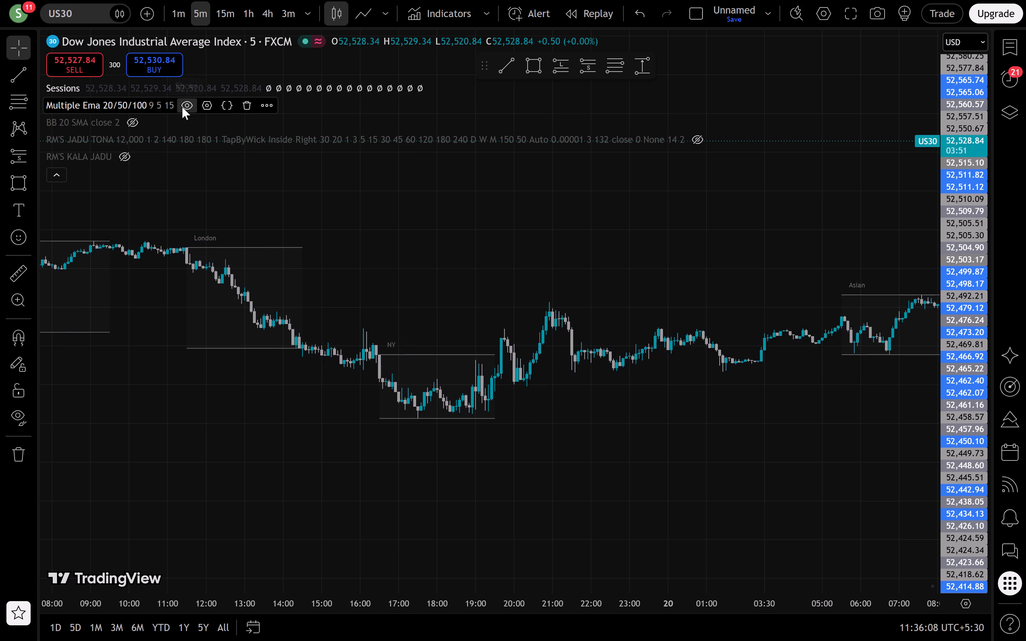
Mark a short position at about 51,911 from 19 October 20:05 to about 20:15, stop about 94 points, target about 92 points.
{"action": "left_click", "coordinate": [584, 73]}
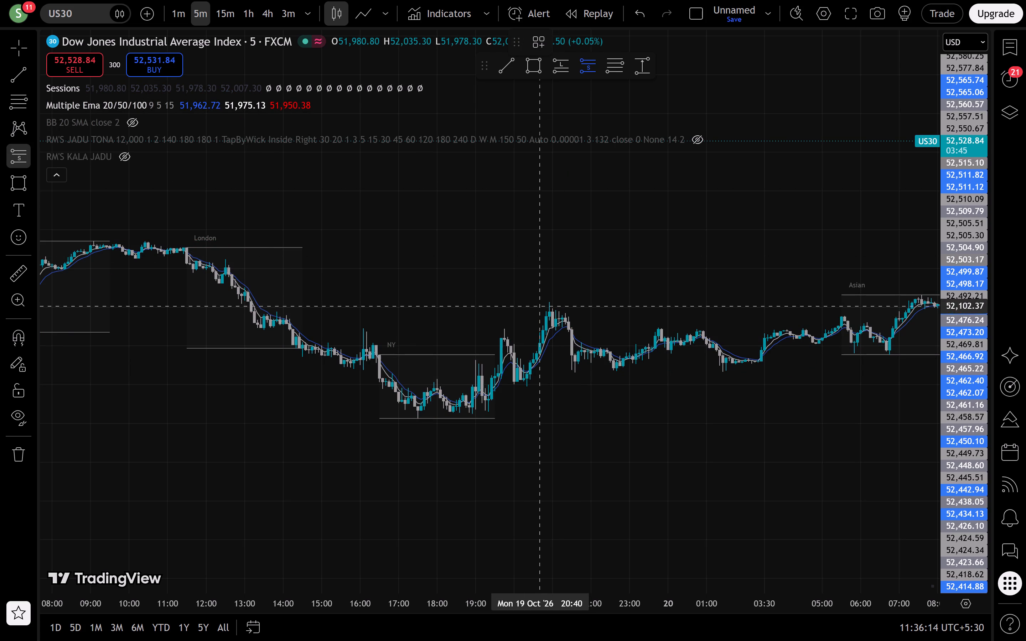
{"action": "left_click", "coordinate": [517, 381]}
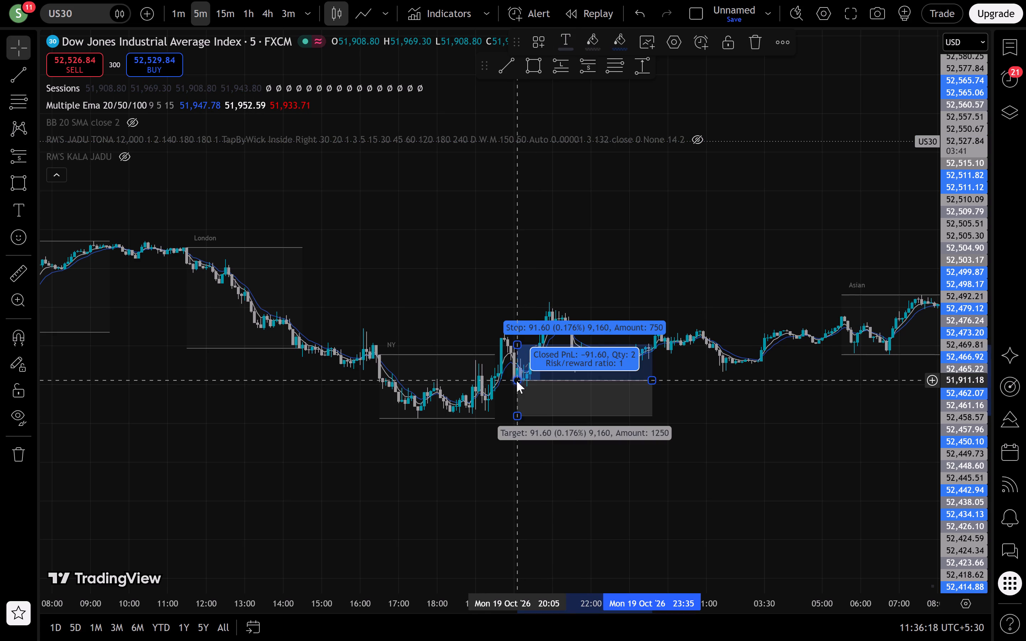
{"action": "left_click", "coordinate": [519, 345]}
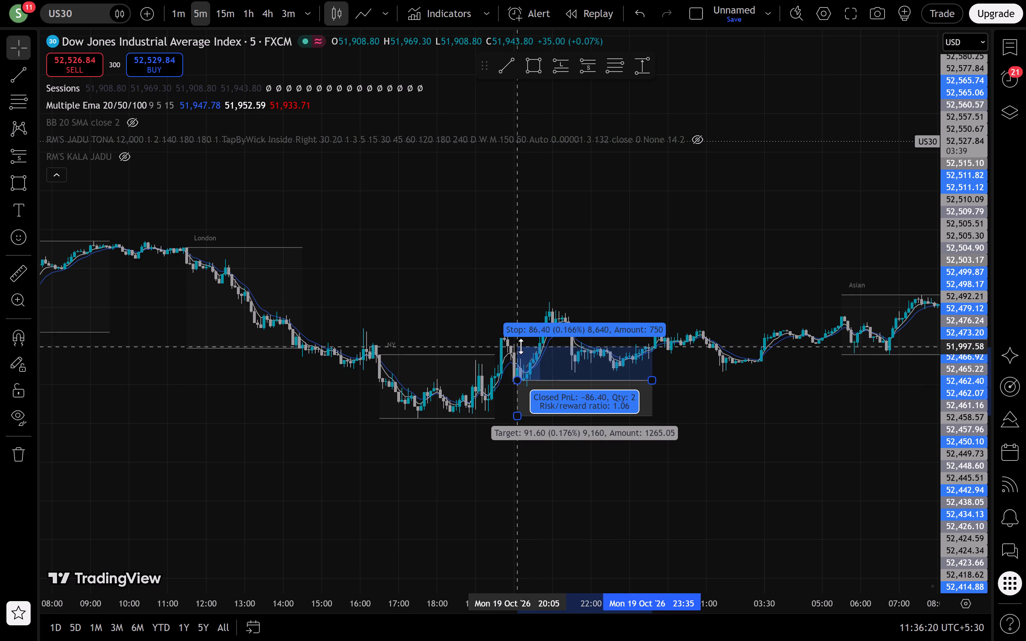
{"action": "left_click_drag", "start_coordinate": [521, 345], "coordinate": [540, 344]}
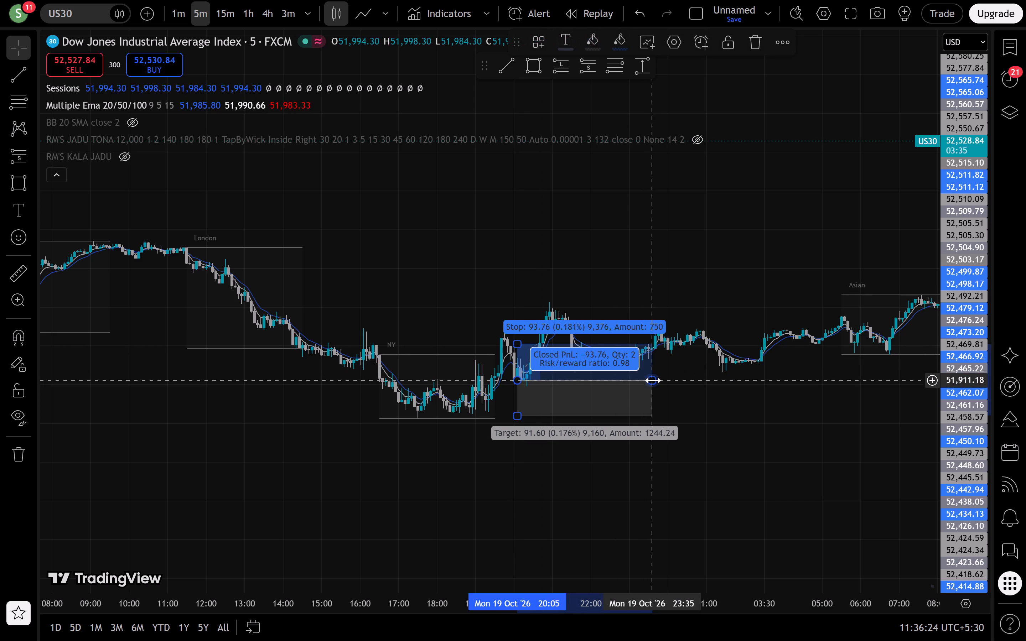
{"action": "left_click_drag", "start_coordinate": [653, 380], "coordinate": [530, 384]}
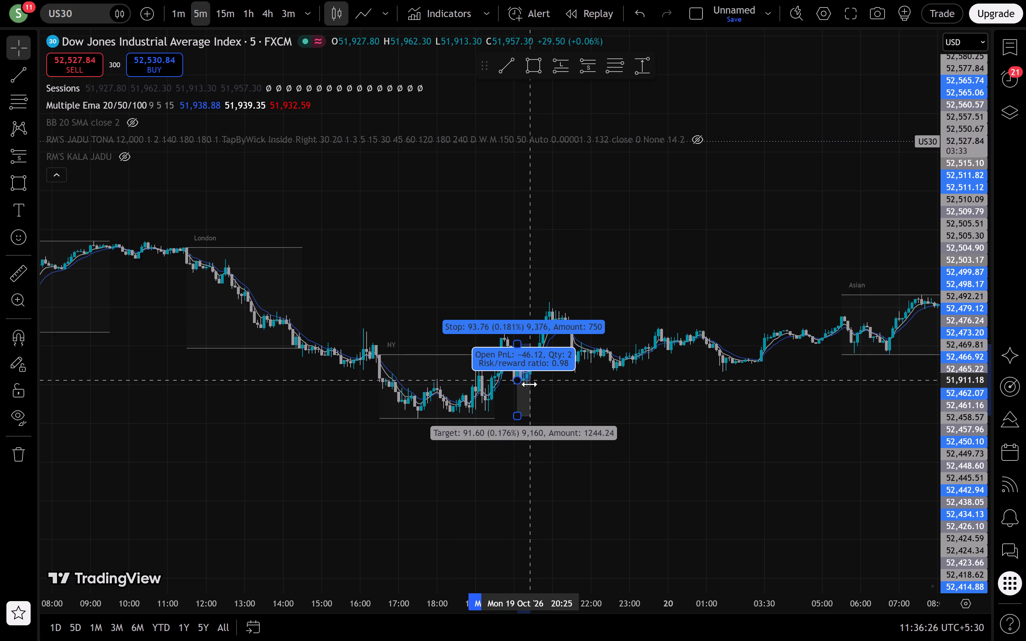
{"action": "left_click_drag", "start_coordinate": [530, 384], "coordinate": [525, 380]}
{"action": "left_click", "coordinate": [641, 402]}
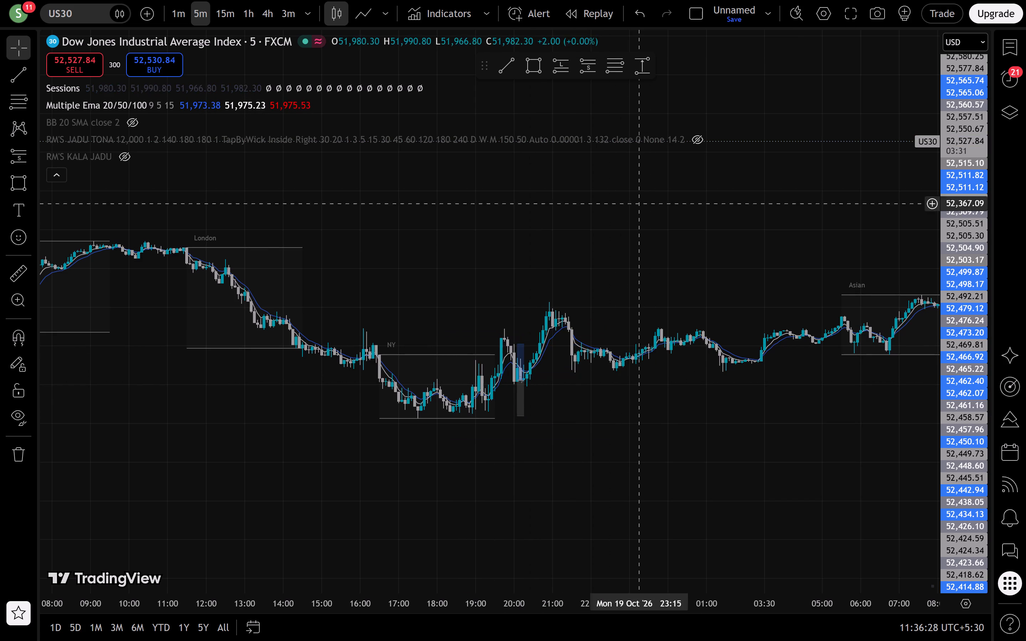
Mark a short position at about 52,040 from 19 October 21:30 to about 21:45, stop about 37 points, target about 96 points.
{"action": "left_click", "coordinate": [585, 73]}
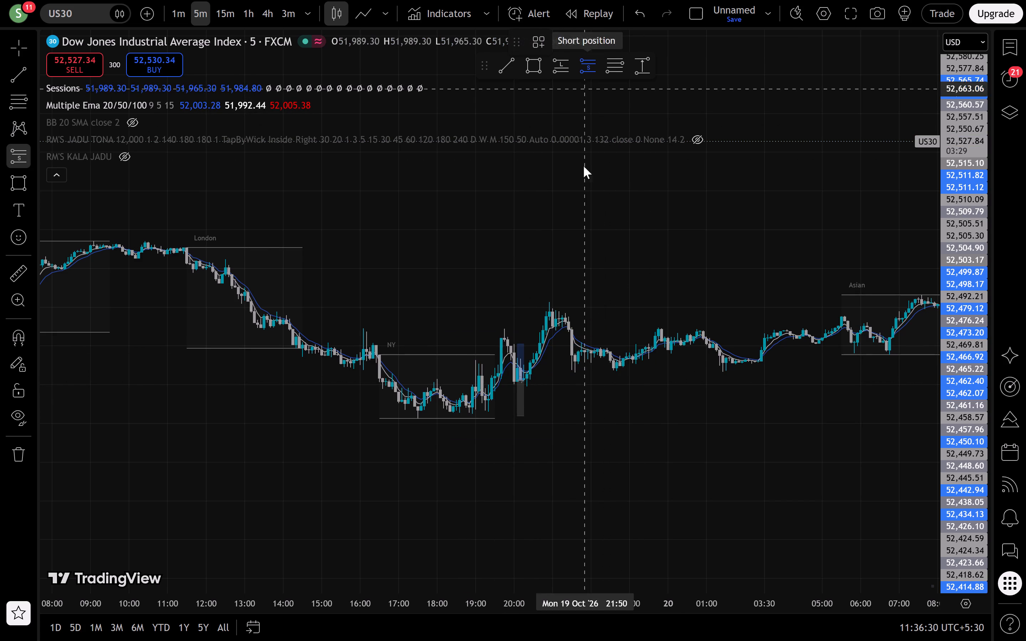
{"action": "left_click", "coordinate": [571, 331]}
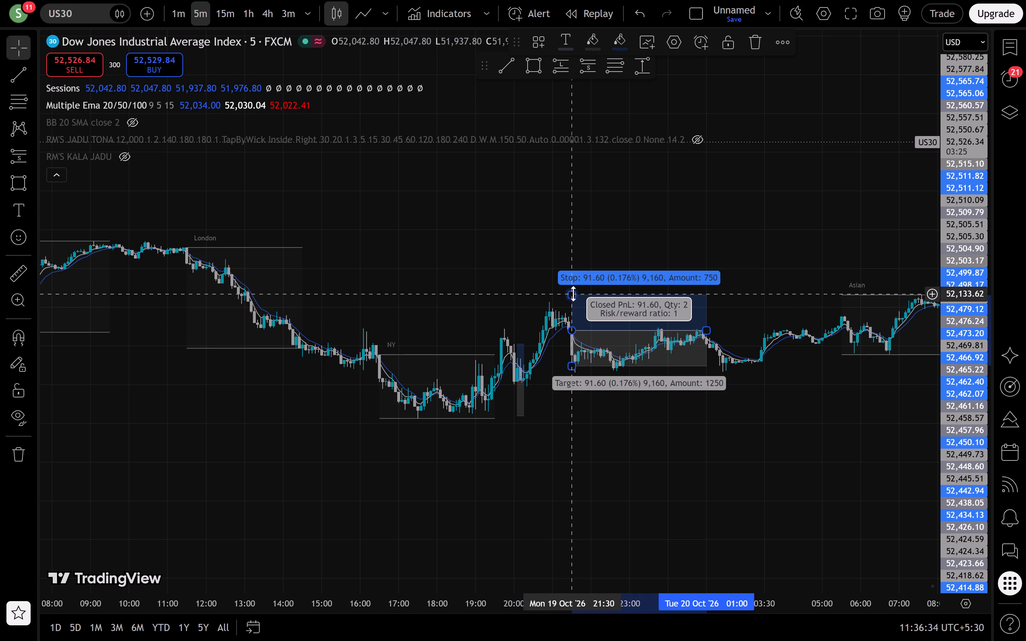
{"action": "left_click_drag", "start_coordinate": [573, 293], "coordinate": [582, 317]}
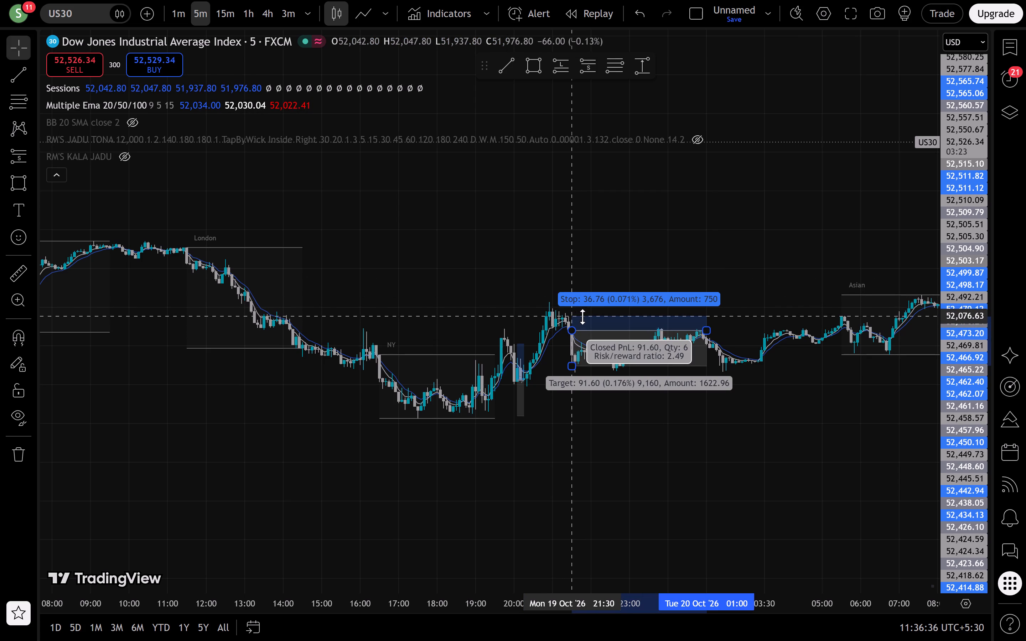
{"action": "left_click_drag", "start_coordinate": [582, 317], "coordinate": [582, 316]}
{"action": "left_click_drag", "start_coordinate": [571, 366], "coordinate": [563, 371]}
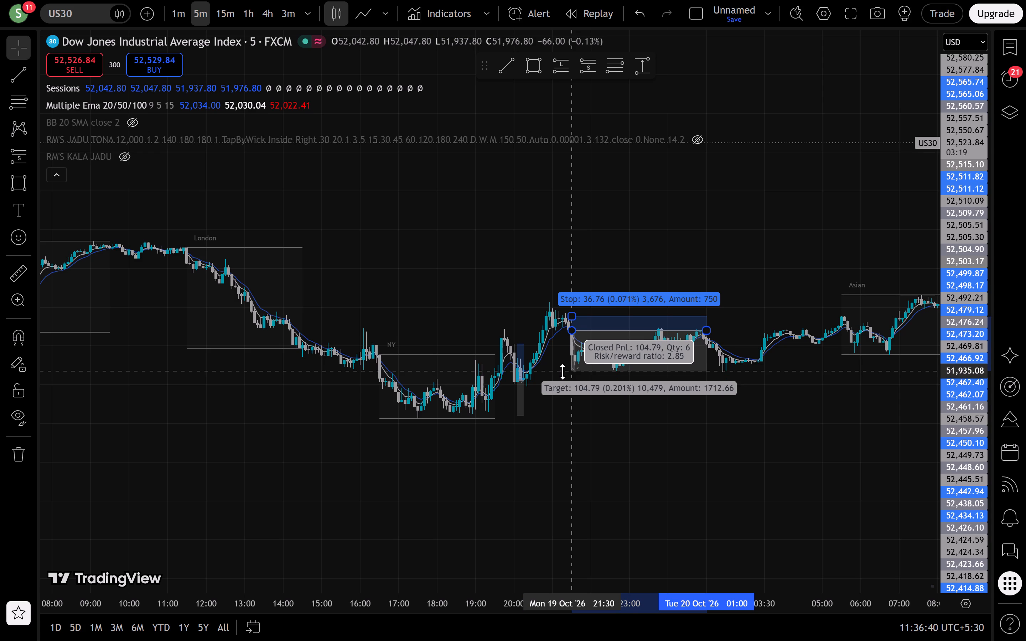
{"action": "left_click_drag", "start_coordinate": [563, 371], "coordinate": [564, 370]}
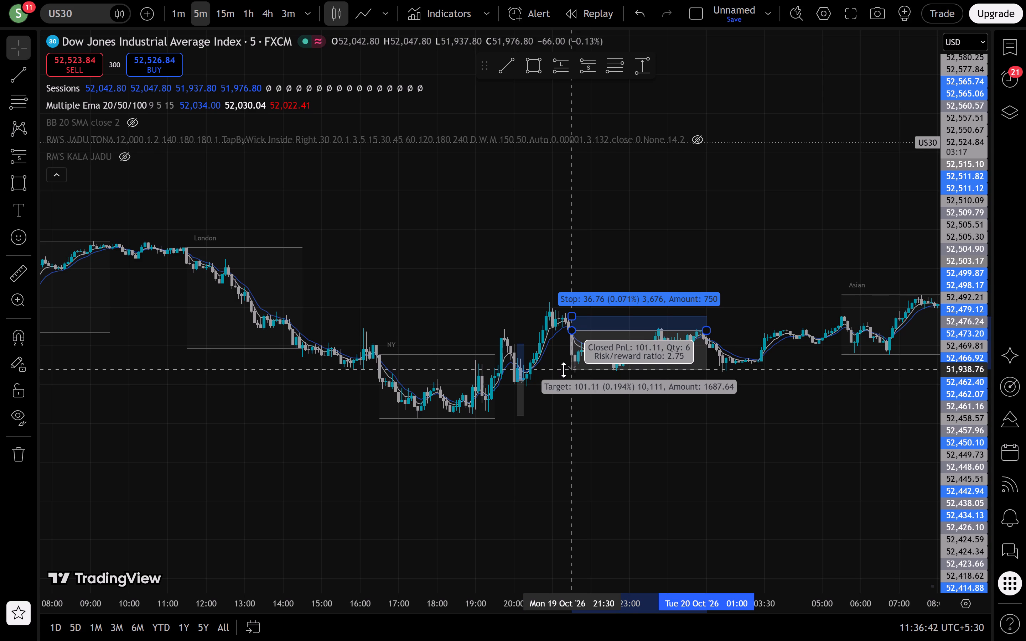
{"action": "left_click_drag", "start_coordinate": [564, 370], "coordinate": [564, 368]}
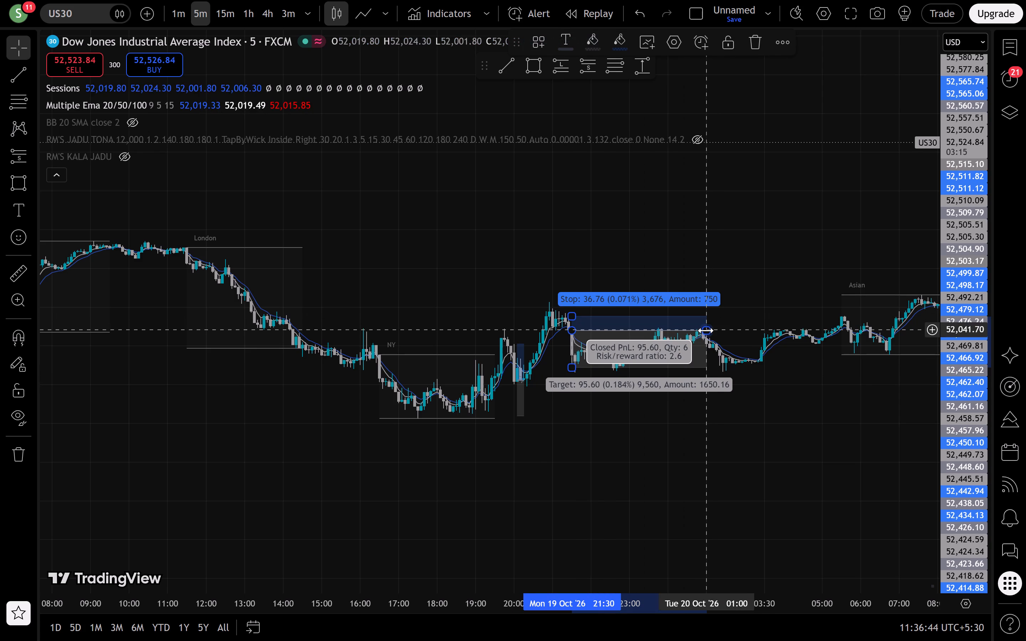
{"action": "left_click_drag", "start_coordinate": [706, 330], "coordinate": [582, 322]}
{"action": "left_click", "coordinate": [739, 462]}
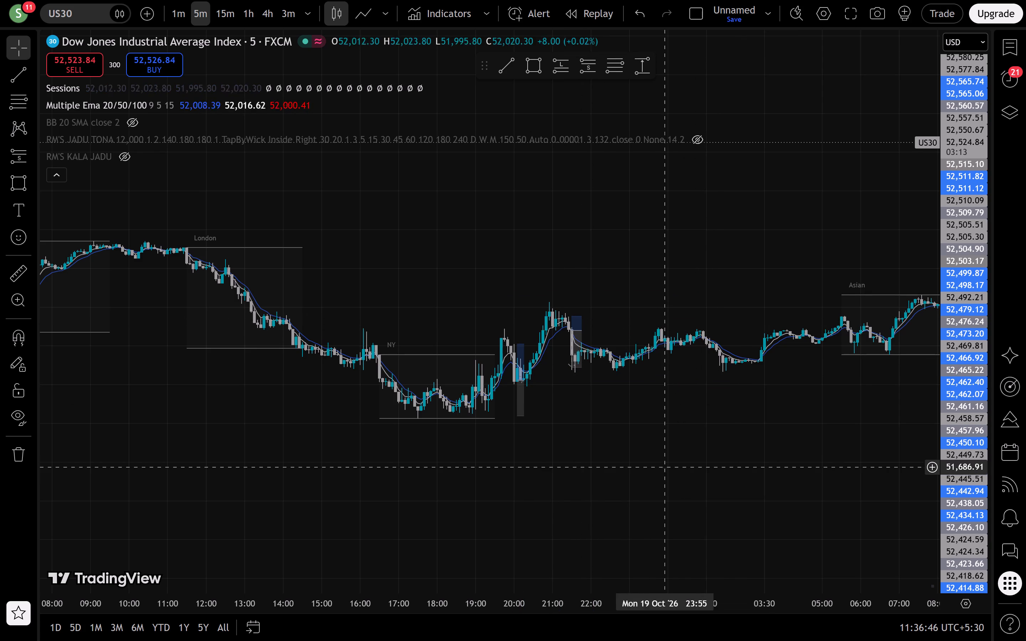
Examine the candles from the 16 October NY session to the 19 October sessions against the session ranges and EMAs.
{"action": "left_click_drag", "start_coordinate": [646, 469], "coordinate": [979, 442]}
{"action": "left_click_drag", "start_coordinate": [379, 474], "coordinate": [531, 462]}
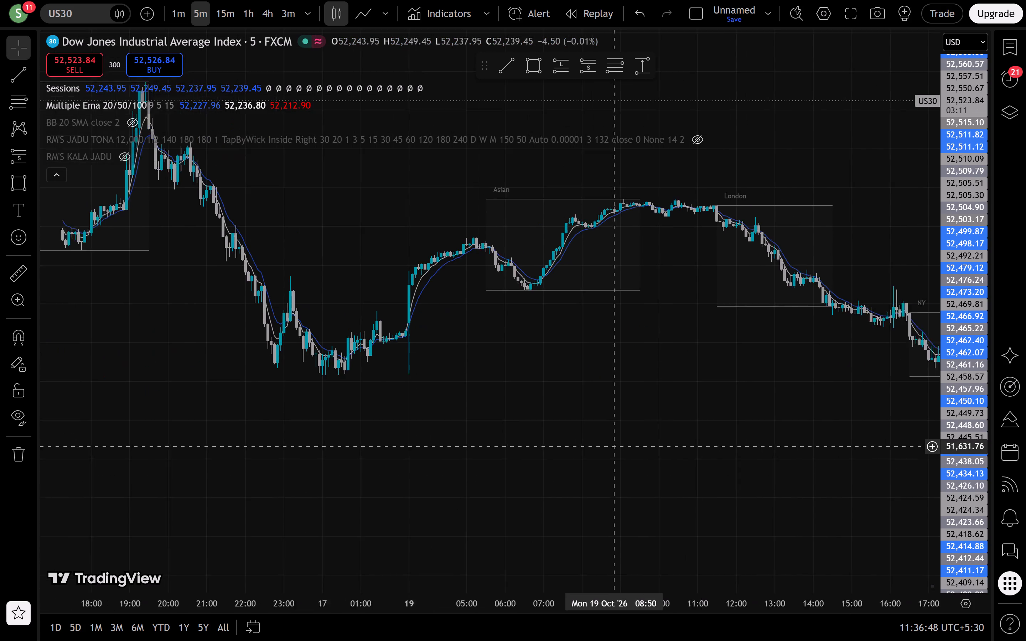
{"action": "left_click_drag", "start_coordinate": [531, 462], "coordinate": [524, 474]}
{"action": "scroll", "coordinate": [524, 474], "scroll_direction": "down", "scroll_amount": 2}
{"action": "left_click_drag", "start_coordinate": [561, 439], "coordinate": [507, 542]}
{"action": "scroll", "coordinate": [507, 542], "scroll_direction": "up", "scroll_amount": 1}
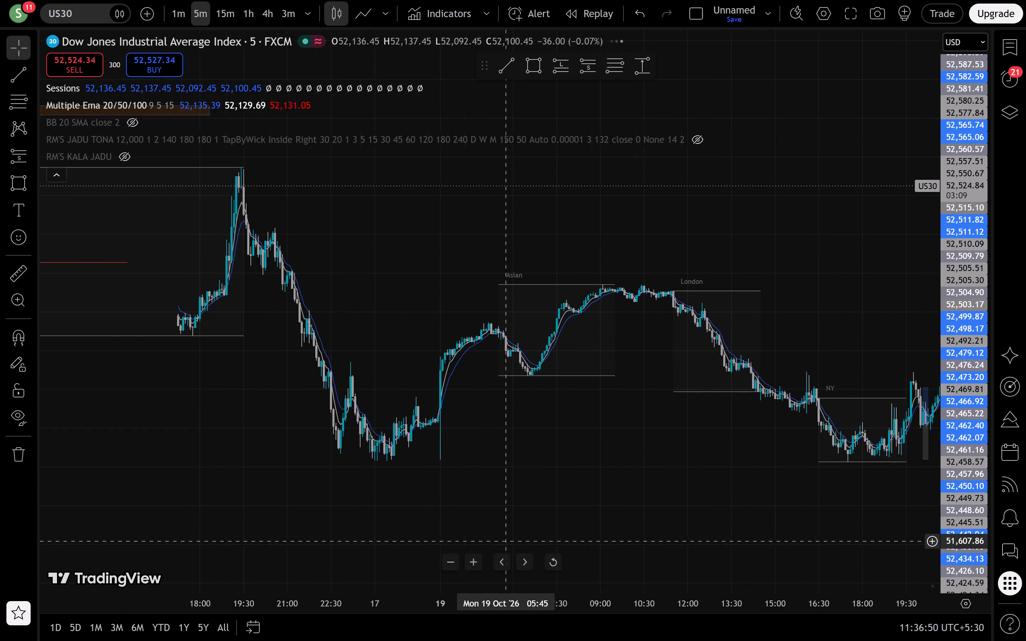
{"action": "scroll", "coordinate": [507, 542], "scroll_direction": "up", "scroll_amount": 1}
{"action": "left_click_drag", "start_coordinate": [581, 516], "coordinate": [564, 514]}
{"action": "scroll", "coordinate": [564, 514], "scroll_direction": "down", "scroll_amount": 1}
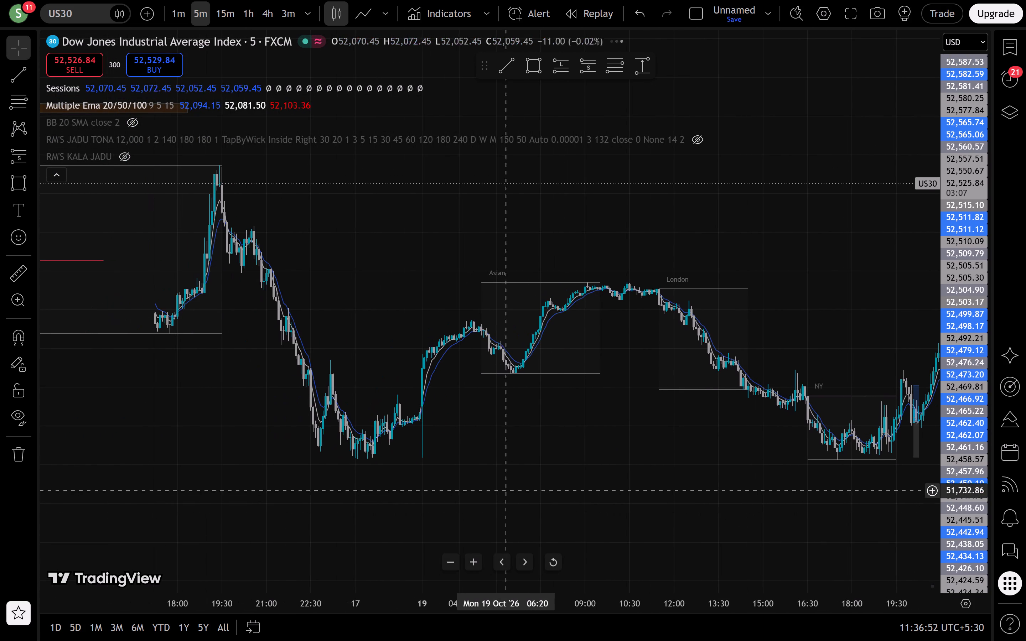
{"action": "left_click_drag", "start_coordinate": [576, 465], "coordinate": [859, 467]}
{"action": "left_click_drag", "start_coordinate": [332, 472], "coordinate": [549, 480]}
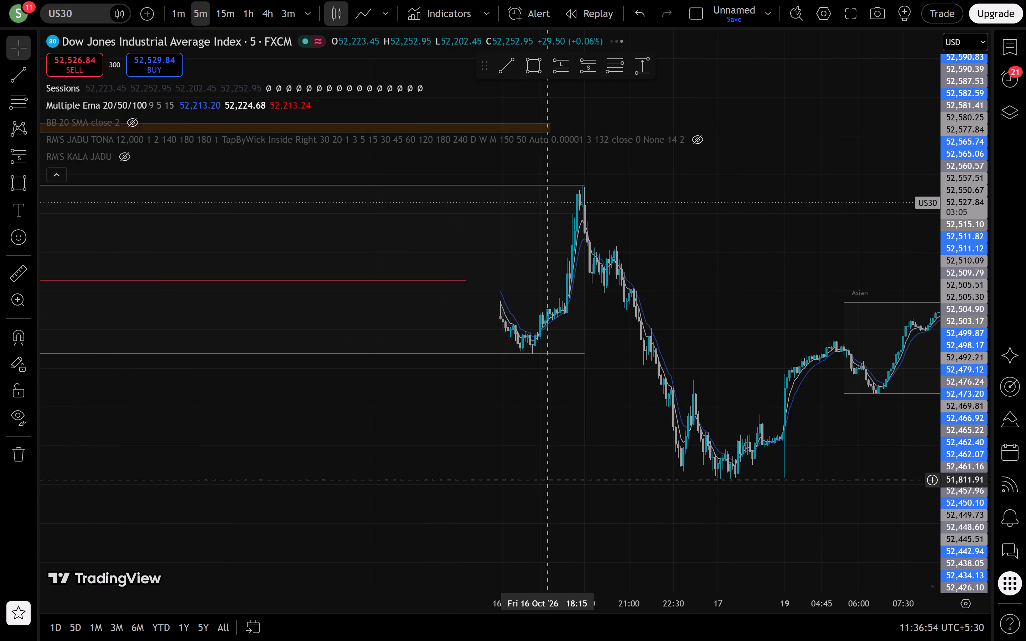
{"action": "left_click_drag", "start_coordinate": [590, 418], "coordinate": [637, 468]}
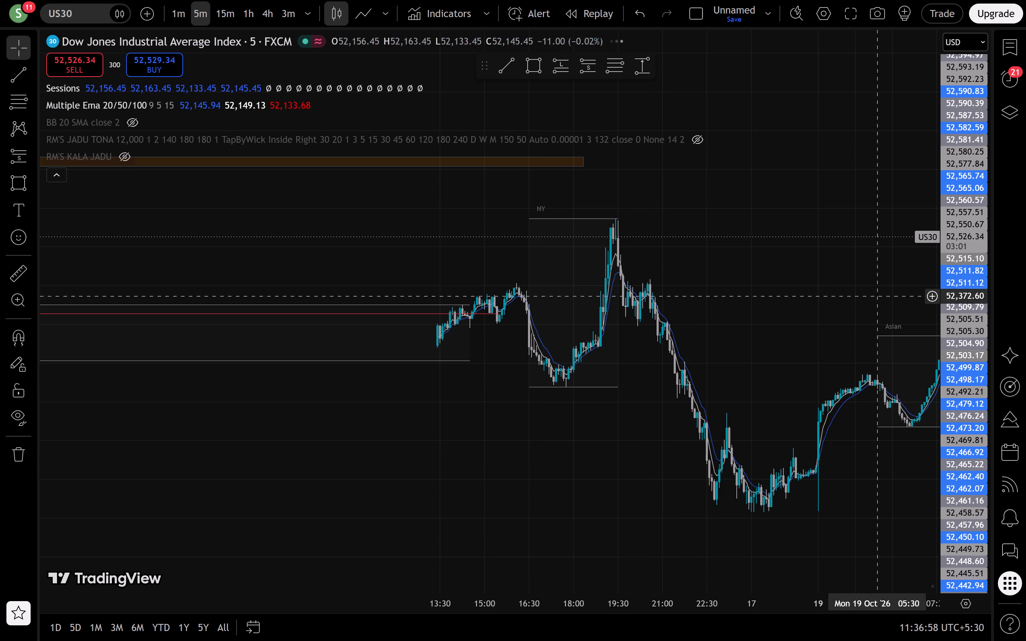
Examine the US30 candles across the 16 October Asian, London and NY sessions up to 19 October against the EMAs.
{"action": "left_click_drag", "start_coordinate": [948, 233], "coordinate": [936, 304]}
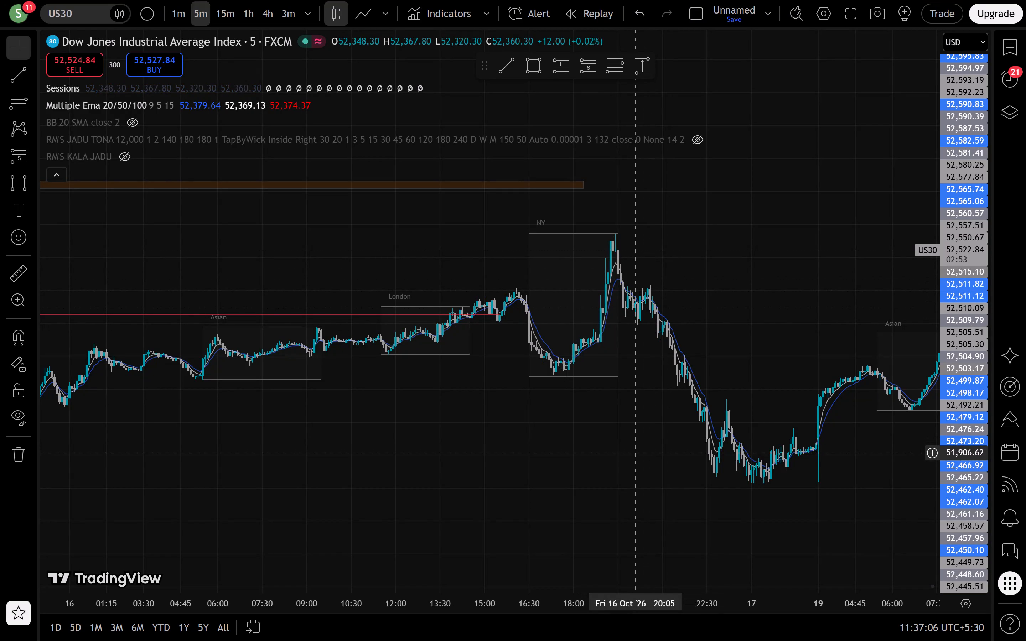
{"action": "left_click_drag", "start_coordinate": [653, 483], "coordinate": [413, 479]}
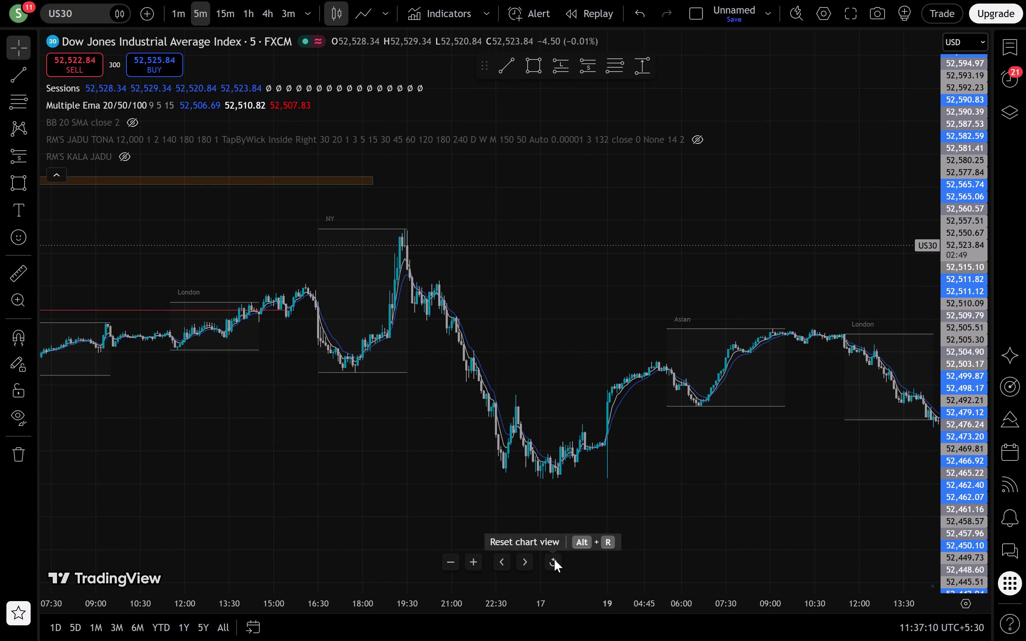
{"action": "left_click_drag", "start_coordinate": [323, 478], "coordinate": [606, 494]}
{"action": "scroll", "coordinate": [606, 494], "scroll_direction": "down", "scroll_amount": 1}
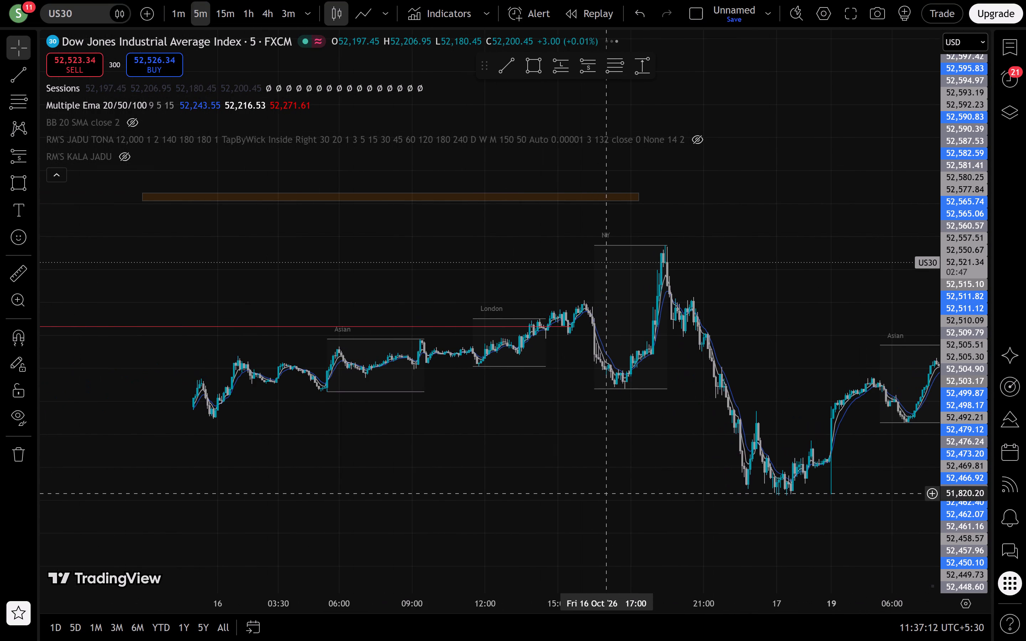
{"action": "scroll", "coordinate": [550, 487], "scroll_direction": "up", "scroll_amount": 1}
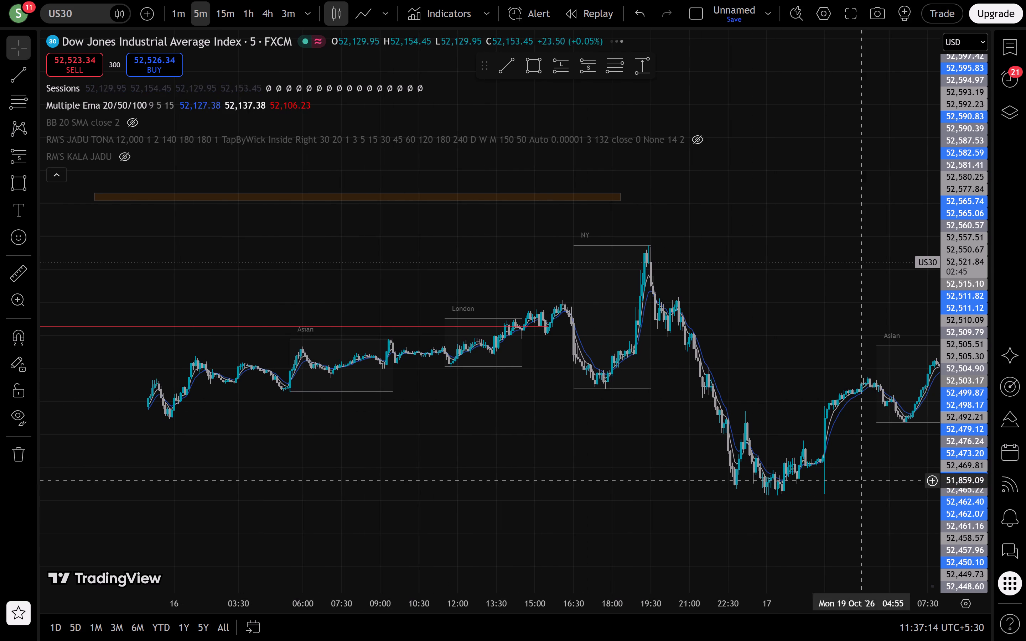
{"action": "left_click_drag", "start_coordinate": [971, 497], "coordinate": [969, 428]}
{"action": "scroll", "coordinate": [799, 376], "scroll_direction": "up", "scroll_amount": 1}
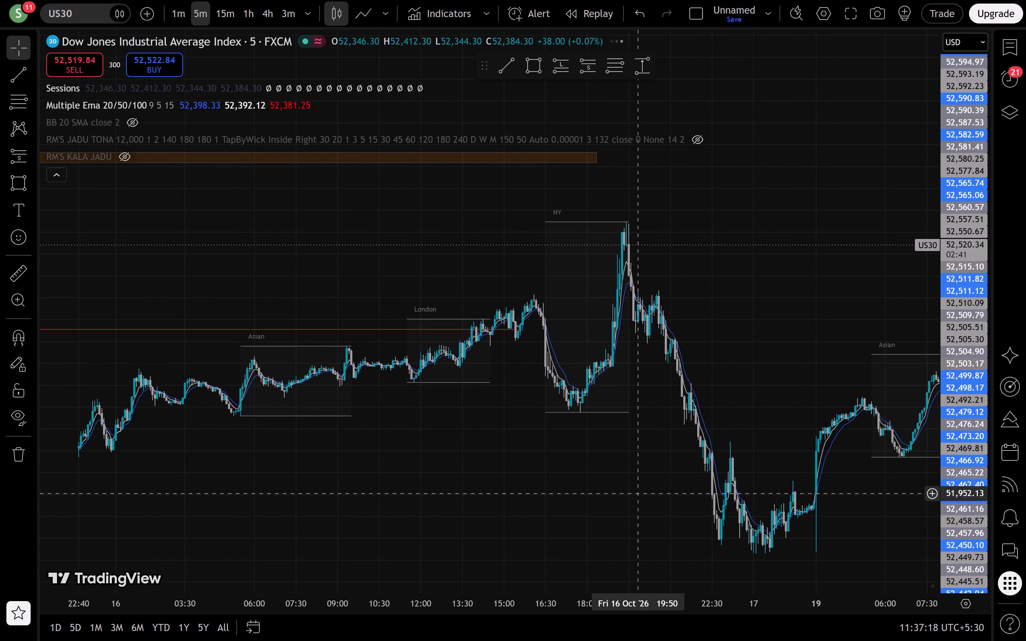
Return to the latest US30 candles and examine 26 and 27 October price action against the session ranges and EMAs.
{"action": "left_click", "coordinate": [556, 560]}
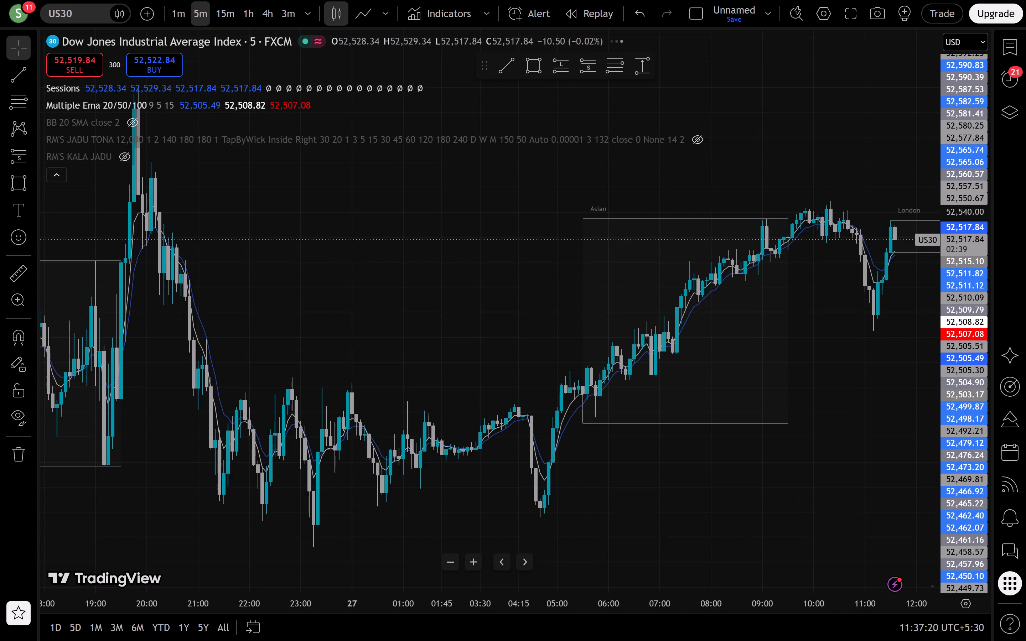
{"action": "scroll", "coordinate": [798, 522], "scroll_direction": "down", "scroll_amount": 1}
{"action": "scroll", "coordinate": [807, 464], "scroll_direction": "down", "scroll_amount": 1}
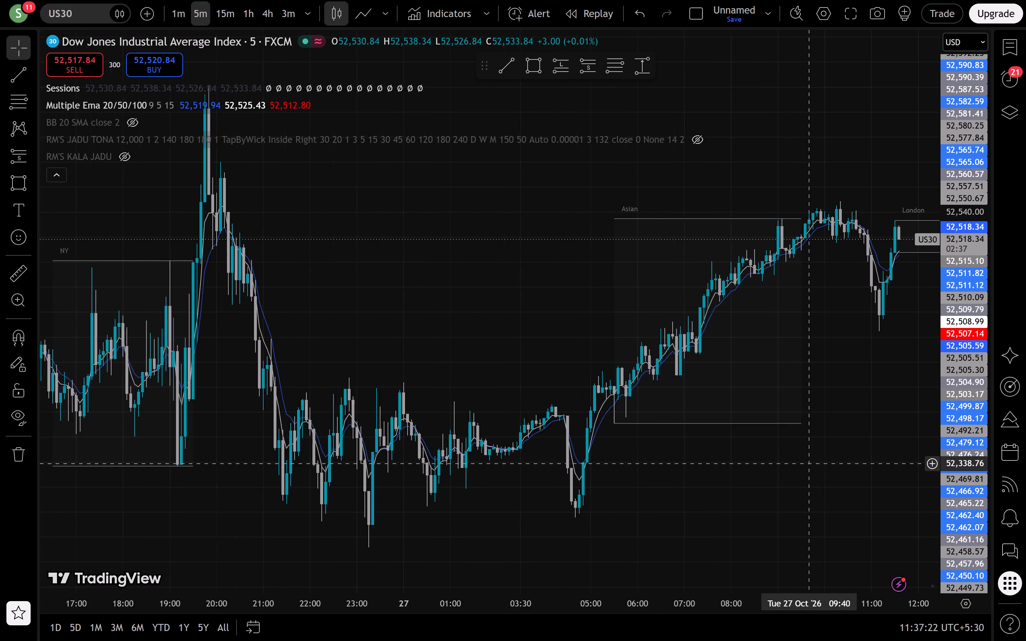
{"action": "scroll", "coordinate": [807, 464], "scroll_direction": "down", "scroll_amount": 1}
{"action": "left_click_drag", "start_coordinate": [958, 234], "coordinate": [941, 391]}
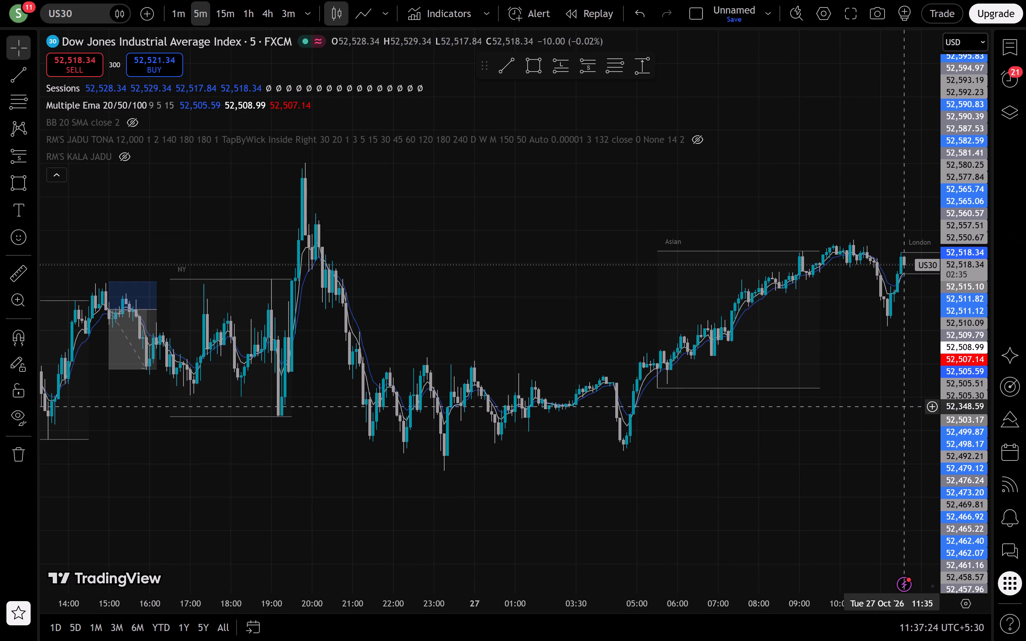
{"action": "scroll", "coordinate": [787, 464], "scroll_direction": "down", "scroll_amount": 2}
{"action": "left_click_drag", "start_coordinate": [432, 484], "coordinate": [667, 480]}
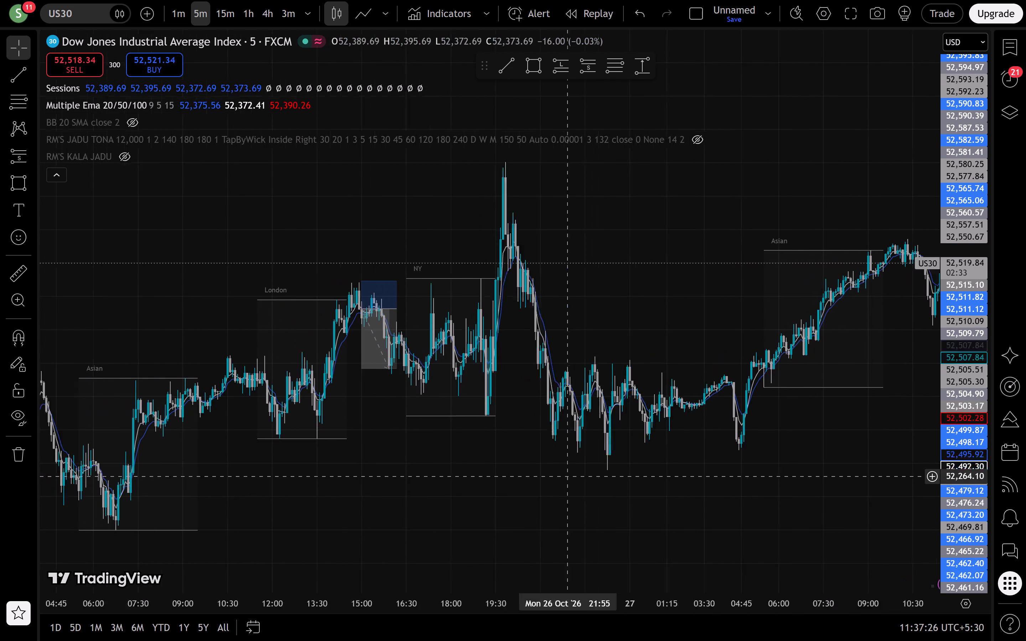
{"action": "left_click_drag", "start_coordinate": [667, 480], "coordinate": [731, 488]}
{"action": "scroll", "coordinate": [731, 488], "scroll_direction": "up", "scroll_amount": 1}
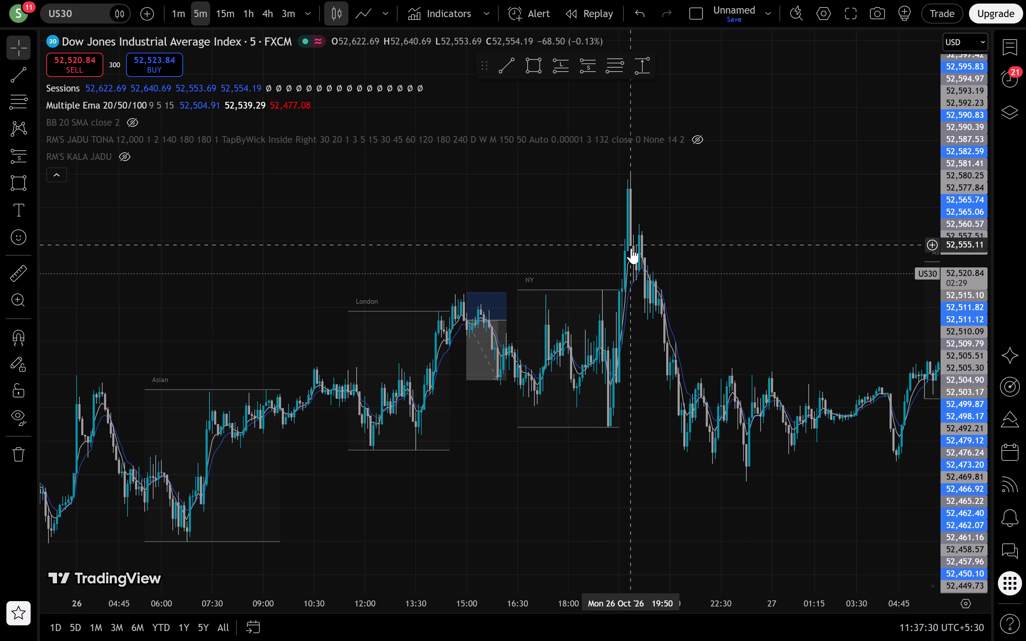
{"action": "scroll", "coordinate": [694, 260], "scroll_direction": "up", "scroll_amount": 4}
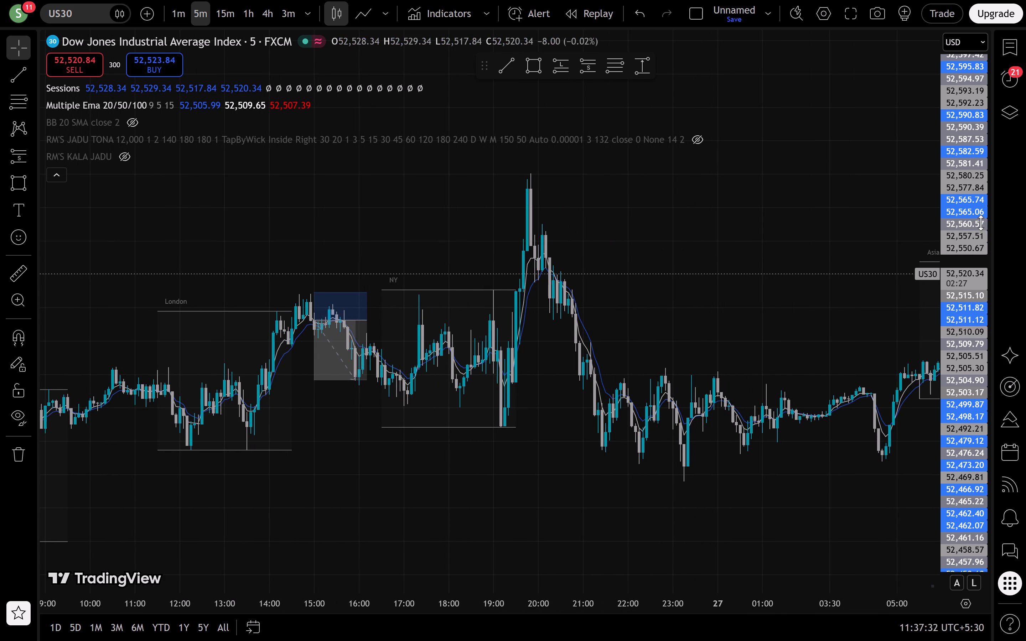
Mark a short position at about 52,495 from 26 October 20:20 to 21:20, stop about 47 points, target about 125 points.
{"action": "left_click_drag", "start_coordinate": [981, 223], "coordinate": [951, 337]}
{"action": "scroll", "coordinate": [773, 379], "scroll_direction": "up", "scroll_amount": 1}
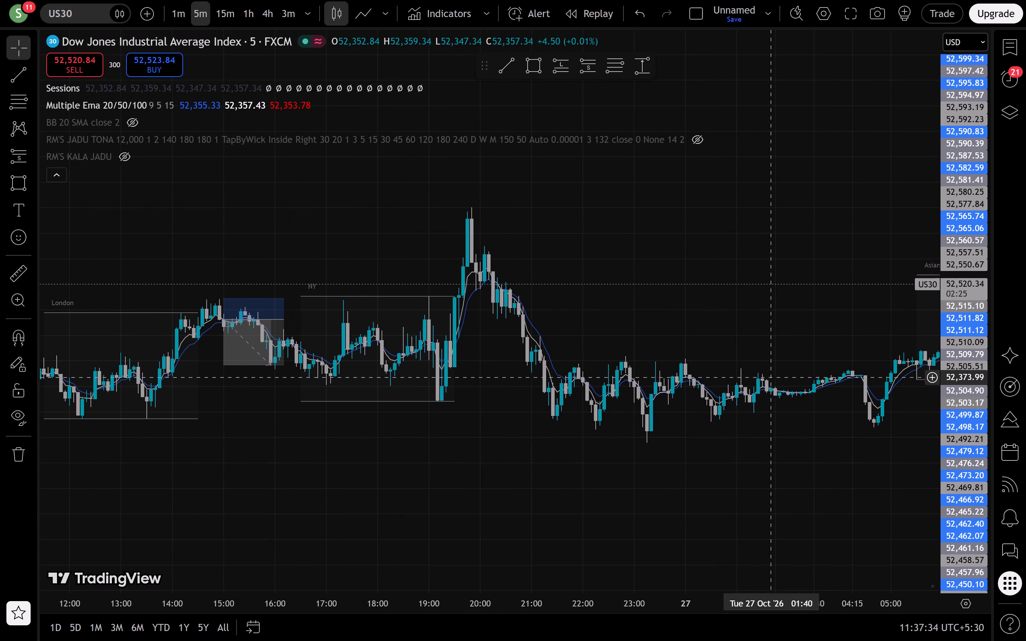
{"action": "left_click_drag", "start_coordinate": [937, 204], "coordinate": [941, 203]}
{"action": "left_click_drag", "start_coordinate": [941, 203], "coordinate": [937, 316]}
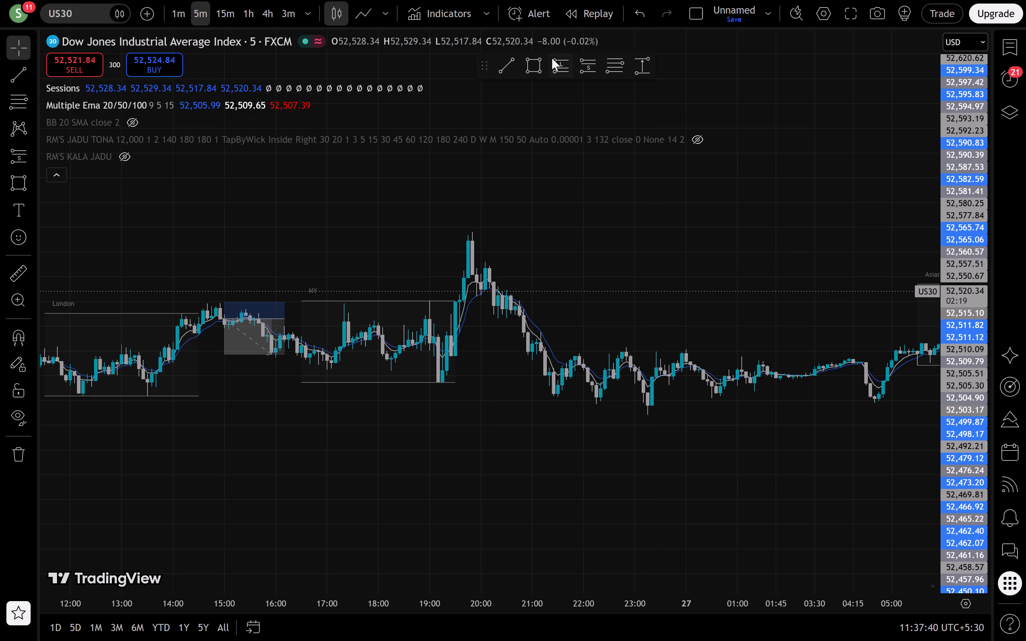
{"action": "left_click", "coordinate": [591, 70]}
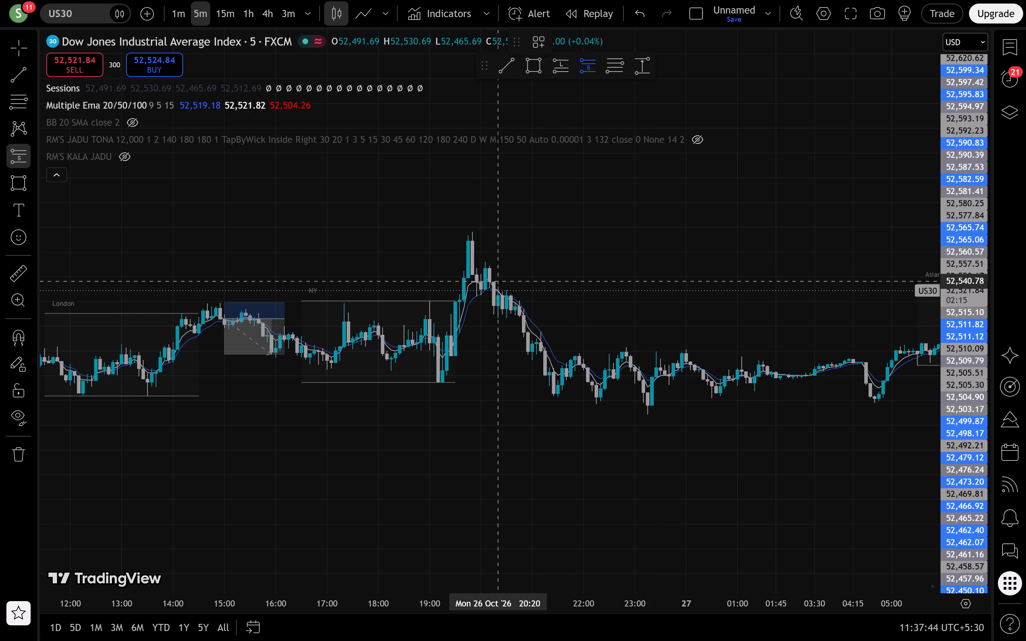
{"action": "left_click", "coordinate": [499, 304]}
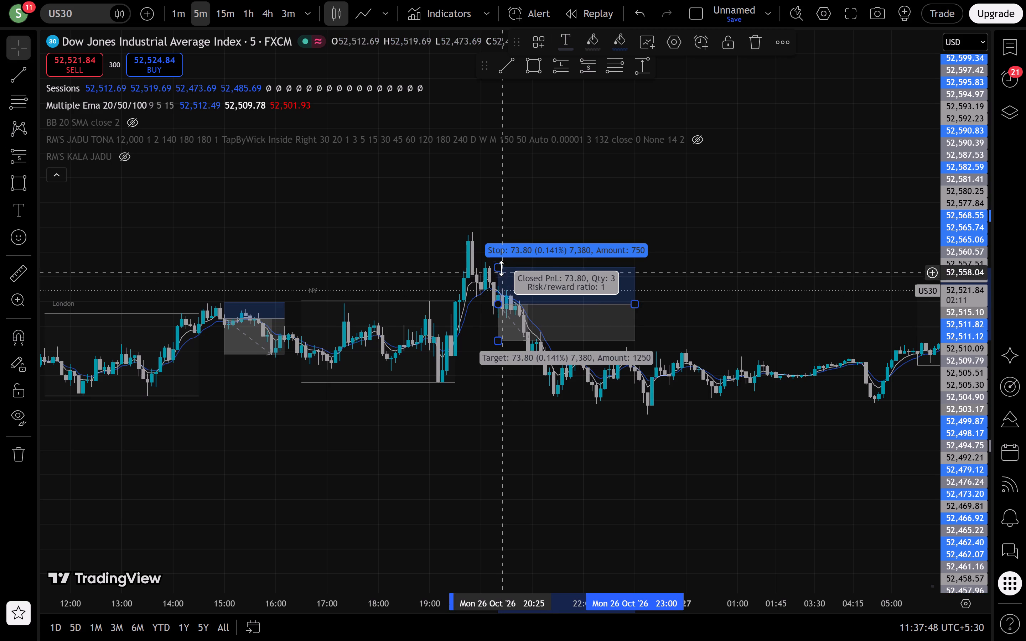
{"action": "left_click_drag", "start_coordinate": [500, 265], "coordinate": [506, 281]}
{"action": "left_click_drag", "start_coordinate": [497, 339], "coordinate": [499, 349]}
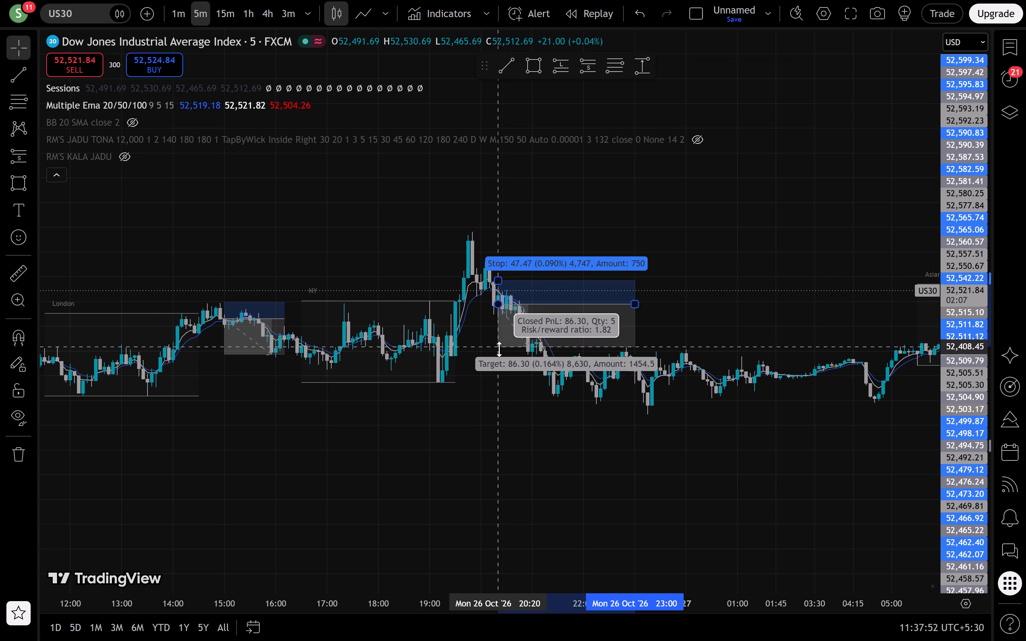
{"action": "left_click_drag", "start_coordinate": [499, 349], "coordinate": [503, 361]}
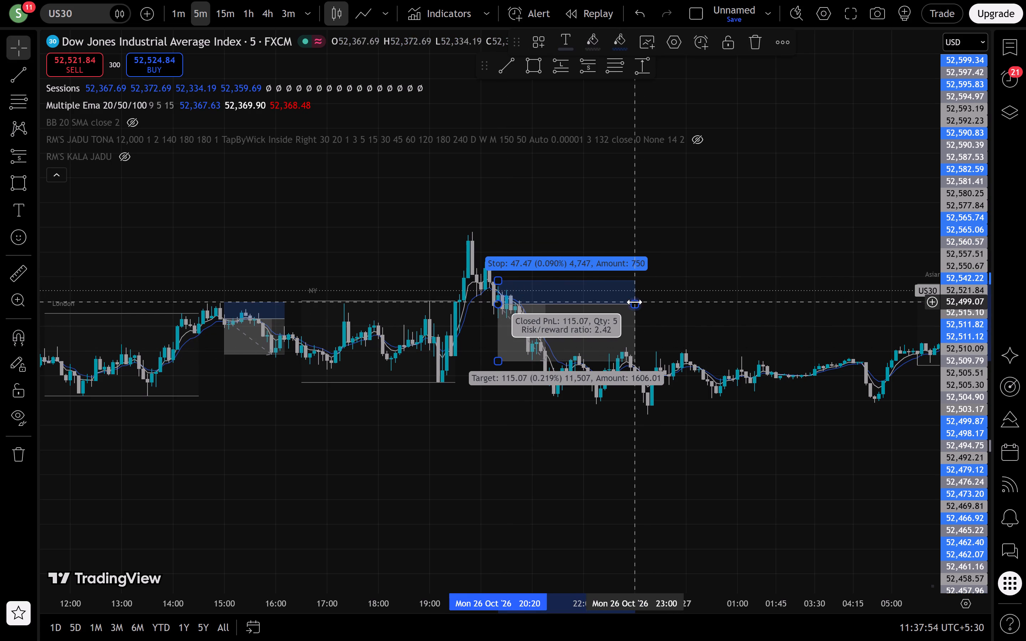
{"action": "left_click_drag", "start_coordinate": [635, 302], "coordinate": [548, 303]}
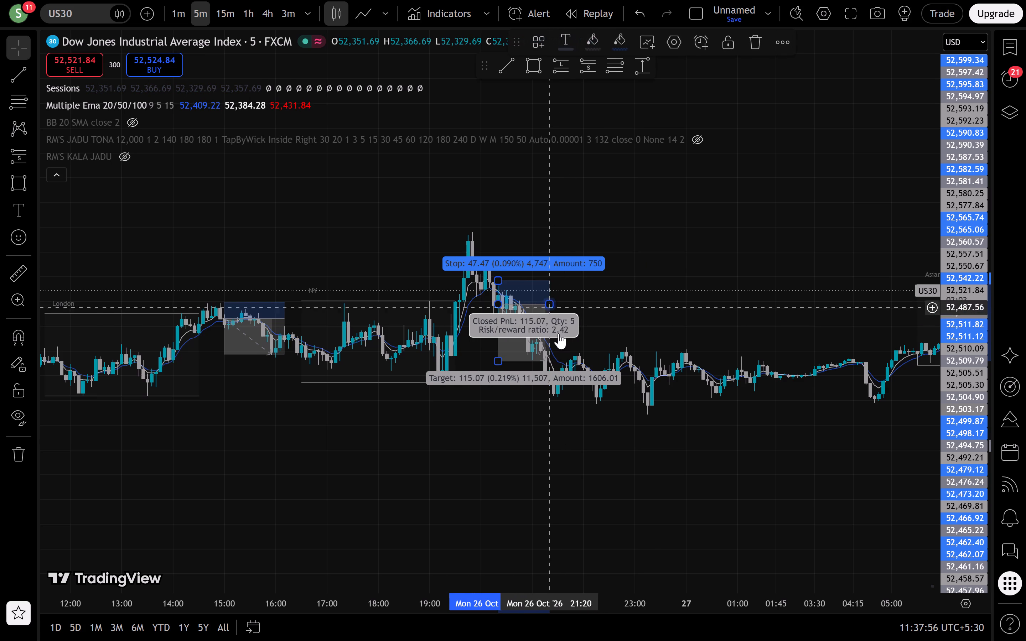
{"action": "left_click_drag", "start_coordinate": [494, 363], "coordinate": [503, 366]}
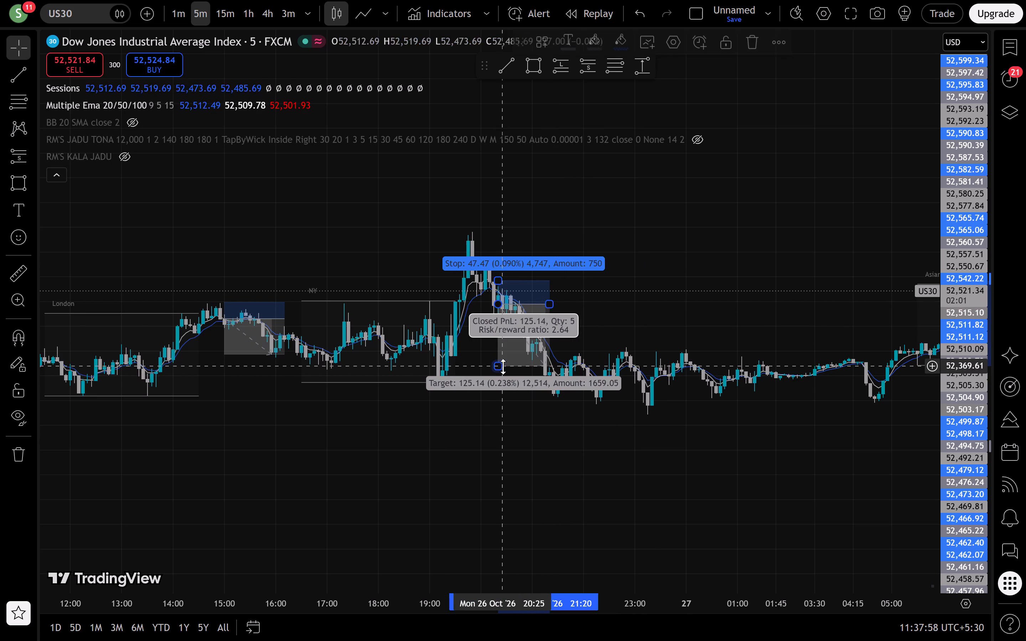
{"action": "left_click", "coordinate": [575, 431]}
Review the marked US30 setups and candles from the 23 October London session through the 27 October London session.
{"action": "scroll", "coordinate": [575, 431], "scroll_direction": "down", "scroll_amount": 1}
{"action": "left_click_drag", "start_coordinate": [551, 443], "coordinate": [573, 445]}
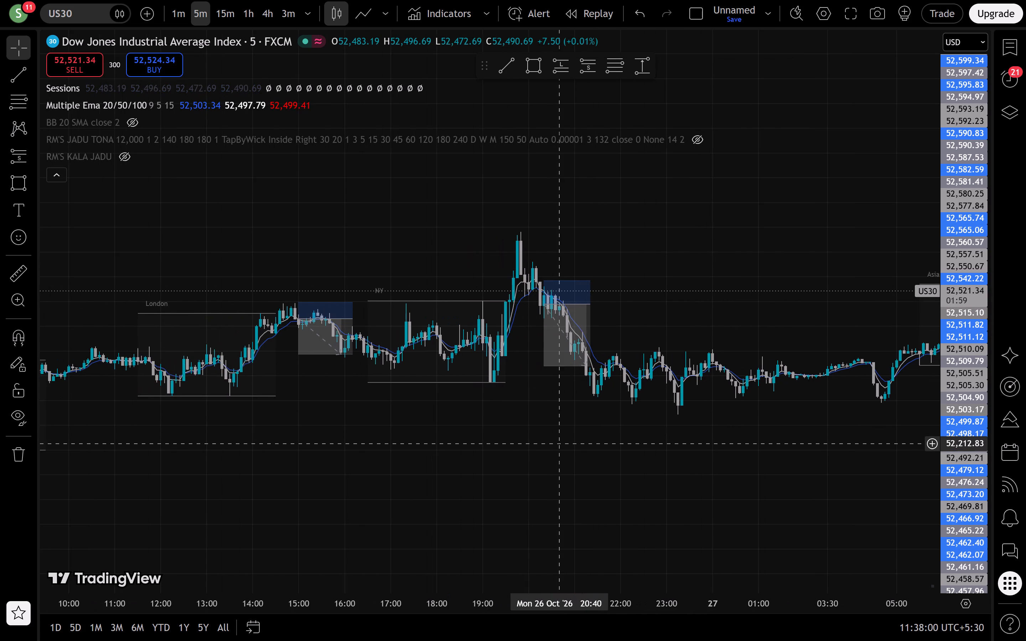
{"action": "left_click_drag", "start_coordinate": [573, 445], "coordinate": [579, 449]}
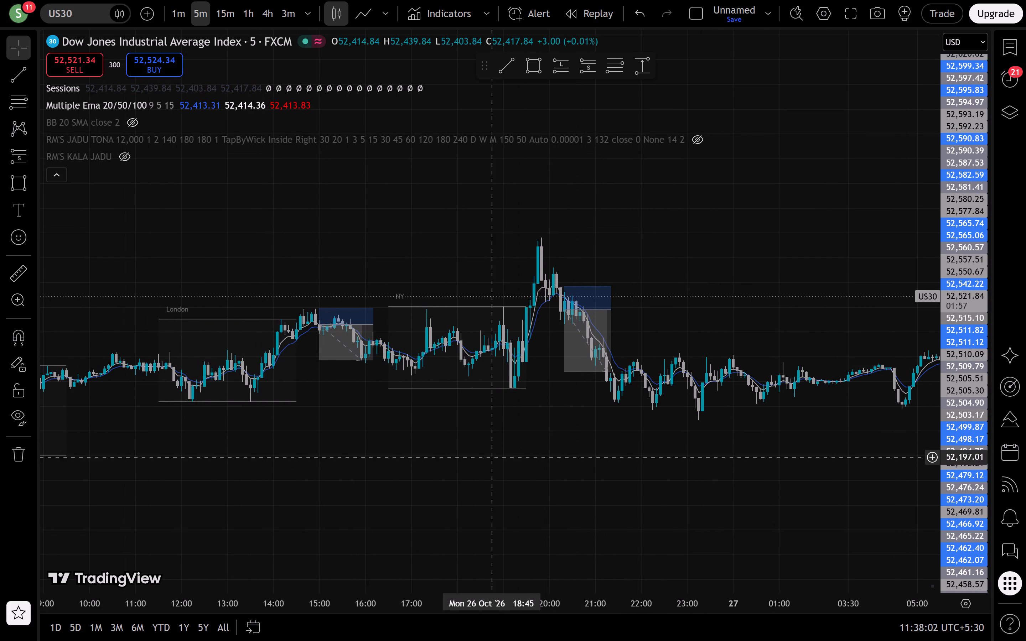
{"action": "left_click_drag", "start_coordinate": [491, 457], "coordinate": [960, 384]}
{"action": "left_click_drag", "start_coordinate": [378, 423], "coordinate": [939, 380]}
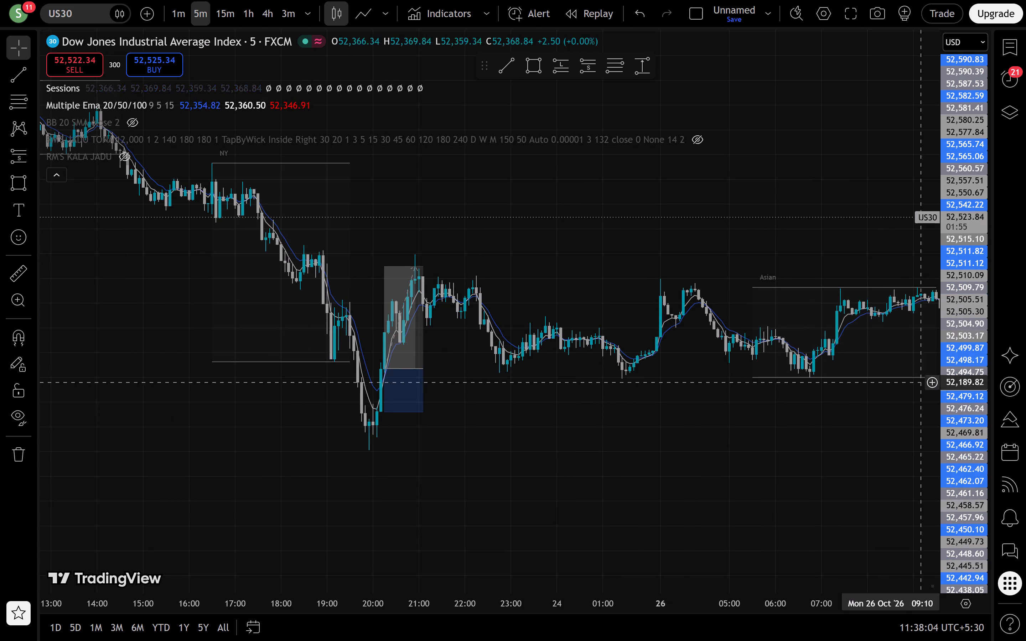
{"action": "left_click_drag", "start_coordinate": [647, 467], "coordinate": [701, 534]}
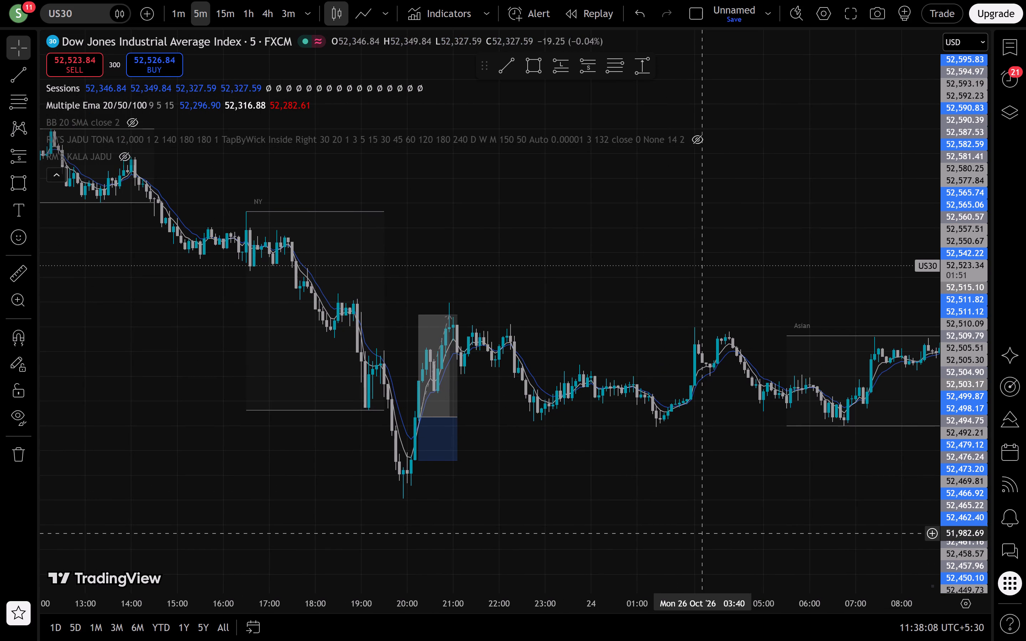
{"action": "left_click_drag", "start_coordinate": [187, 366], "coordinate": [369, 435]}
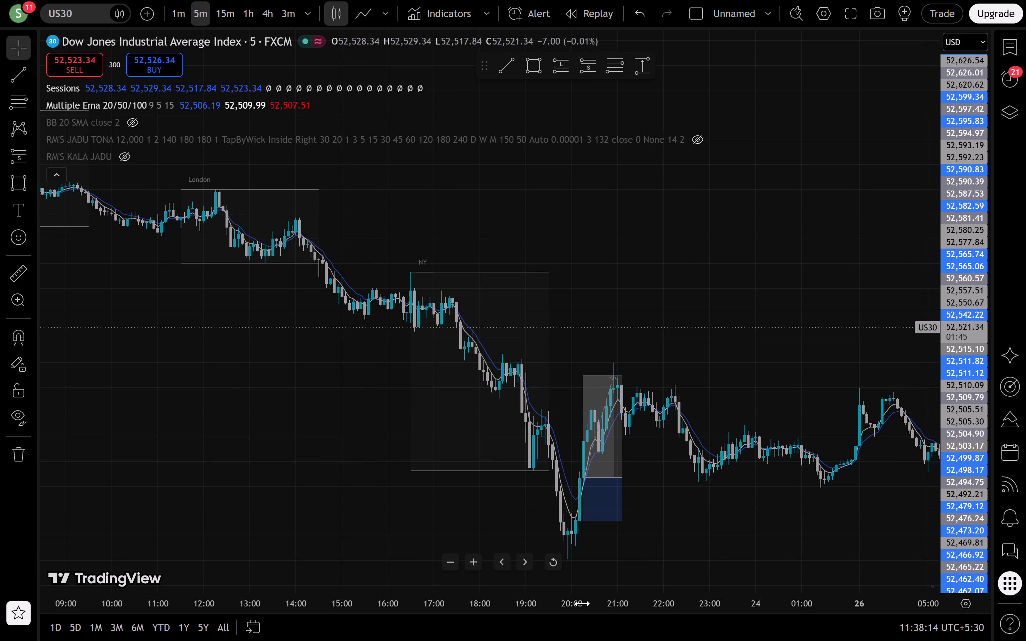
{"action": "left_click", "coordinate": [550, 559]}
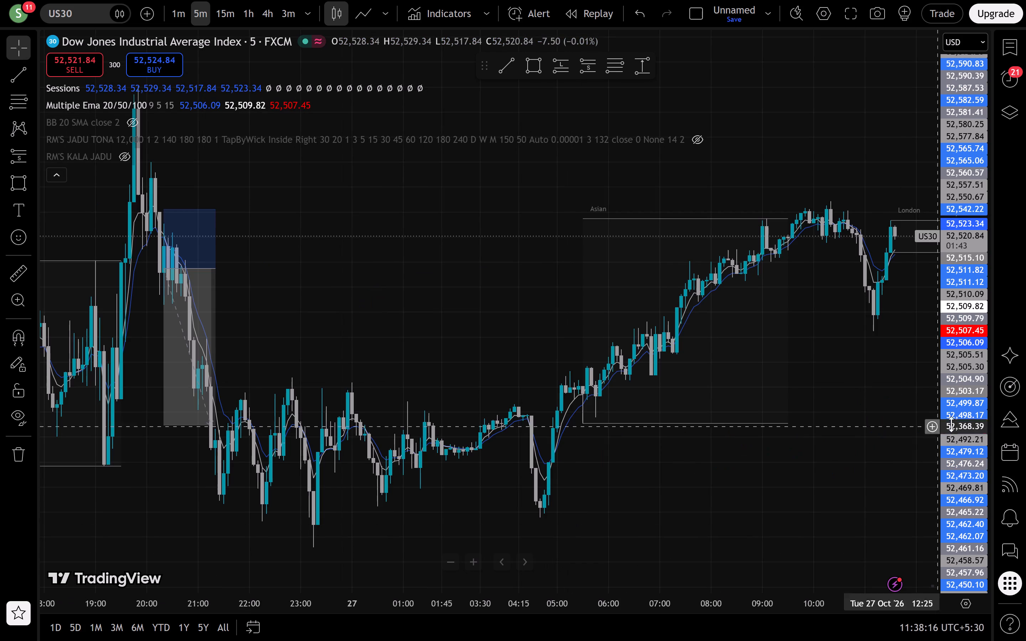
{"action": "left_click_drag", "start_coordinate": [962, 386], "coordinate": [965, 433]}
{"action": "scroll", "coordinate": [775, 522], "scroll_direction": "down", "scroll_amount": 2}
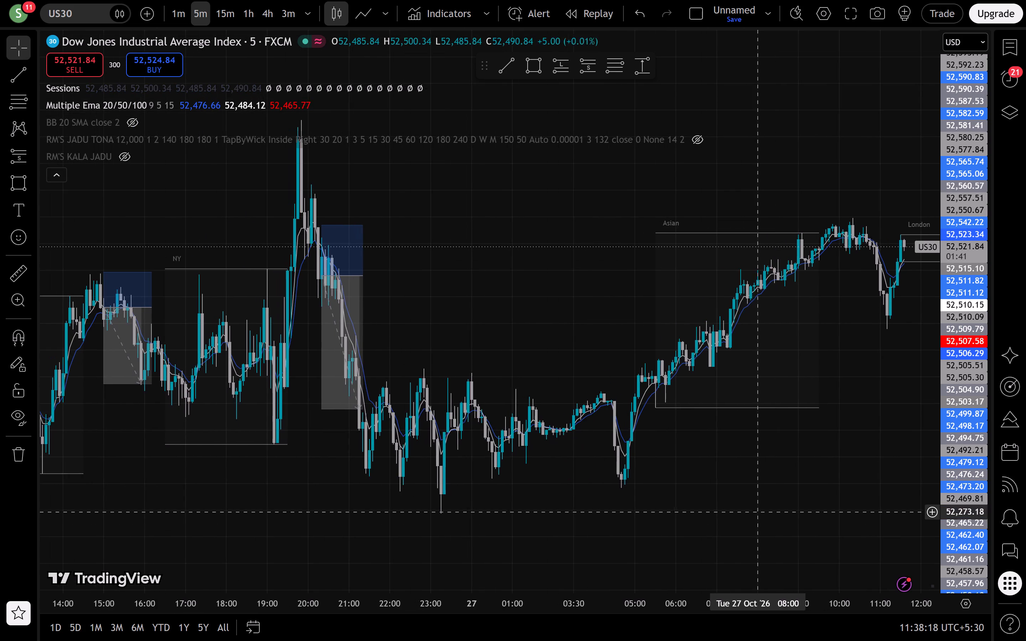
{"action": "left_click_drag", "start_coordinate": [780, 484], "coordinate": [689, 497]}
Switch the chart to XAUUSD and bring up the 26 and 27 October candles with their marked zones and positions.
{"action": "key", "text": "Up"}
{"action": "key", "text": "Up"}
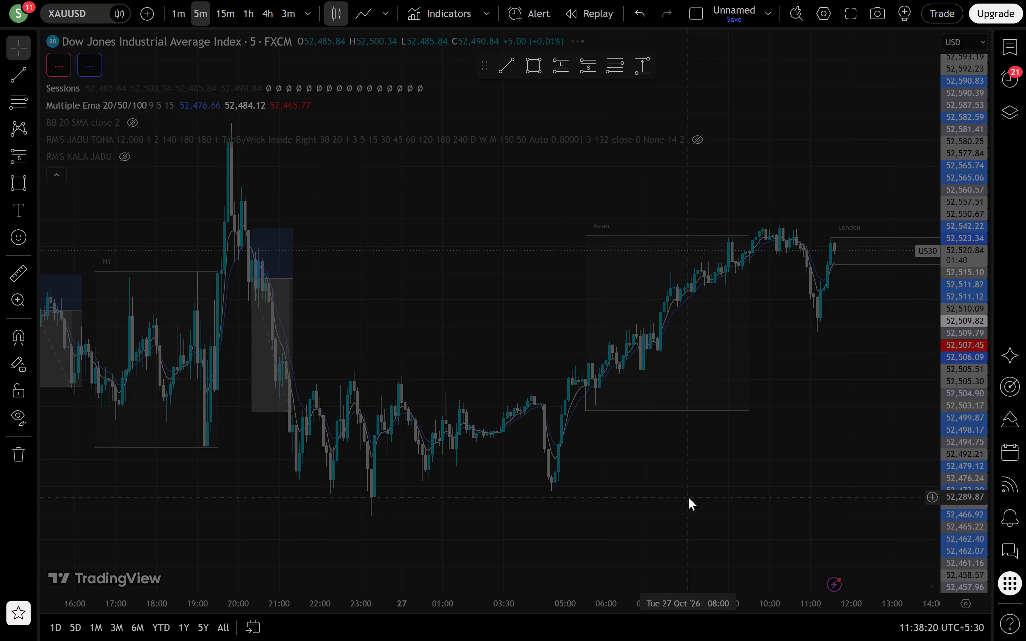
{"action": "key", "text": "Down"}
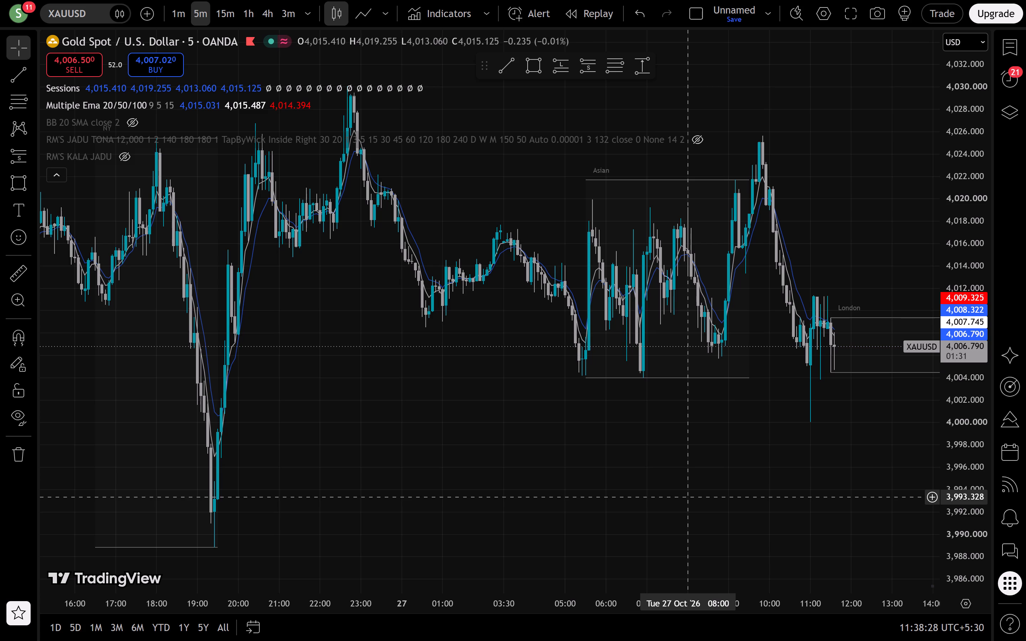
{"action": "left_click_drag", "start_coordinate": [966, 234], "coordinate": [960, 468]}
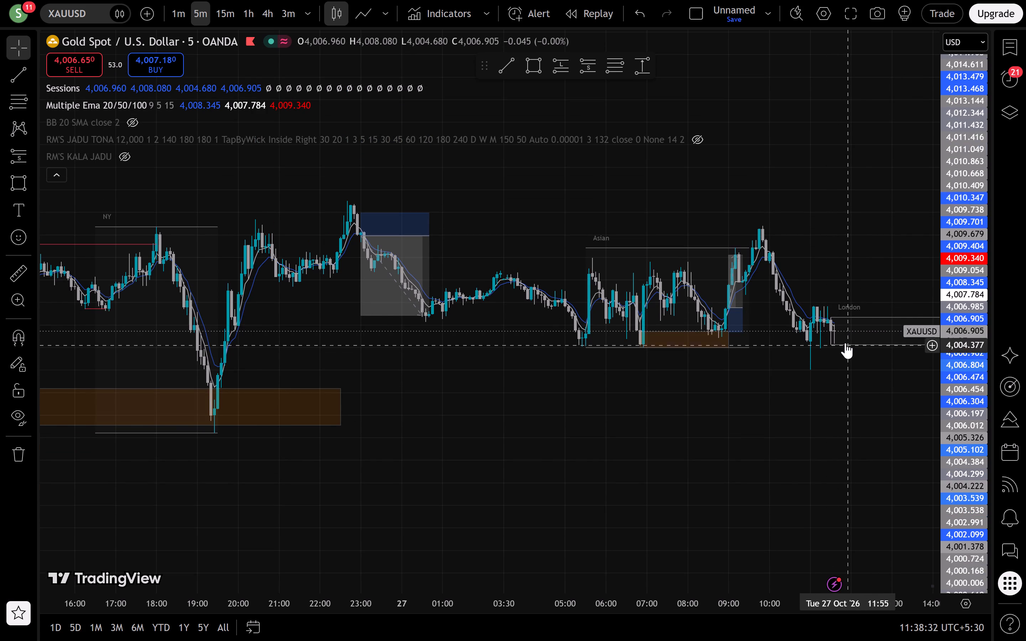
{"action": "left_click", "coordinate": [828, 409]}
{"action": "left_click_drag", "start_coordinate": [828, 409], "coordinate": [626, 400]}
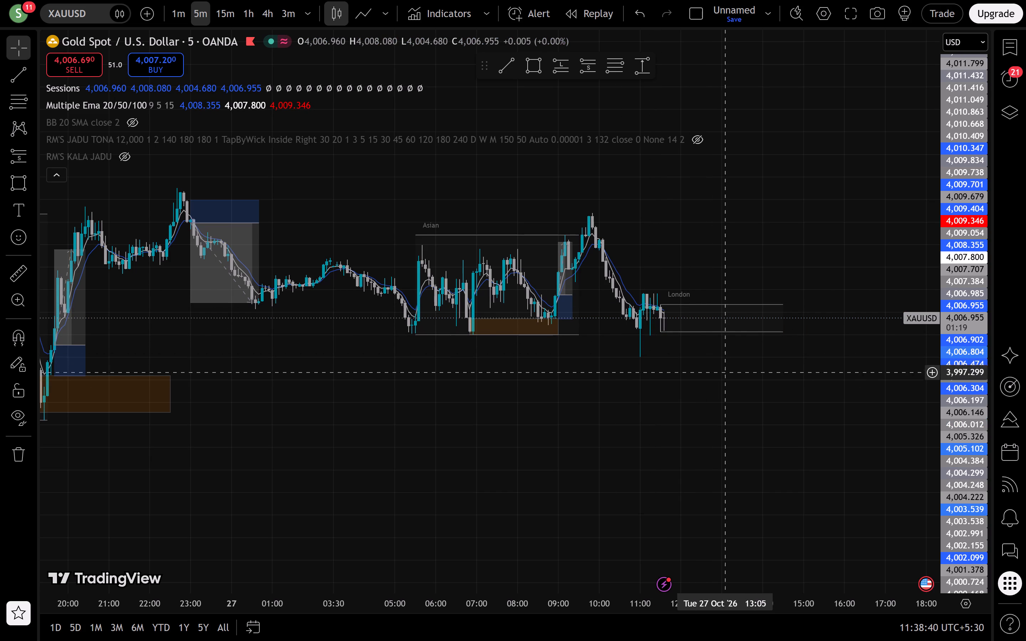
{"action": "scroll", "coordinate": [719, 428], "scroll_direction": "down", "scroll_amount": 2}
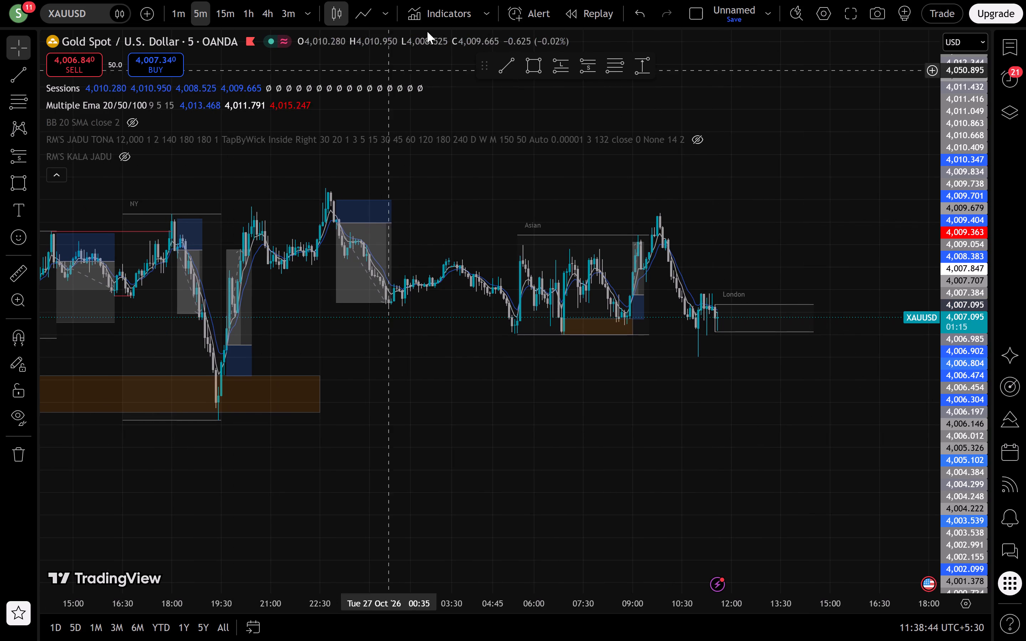
Leave the full-screen view.
{"action": "left_click", "coordinate": [509, 37]}
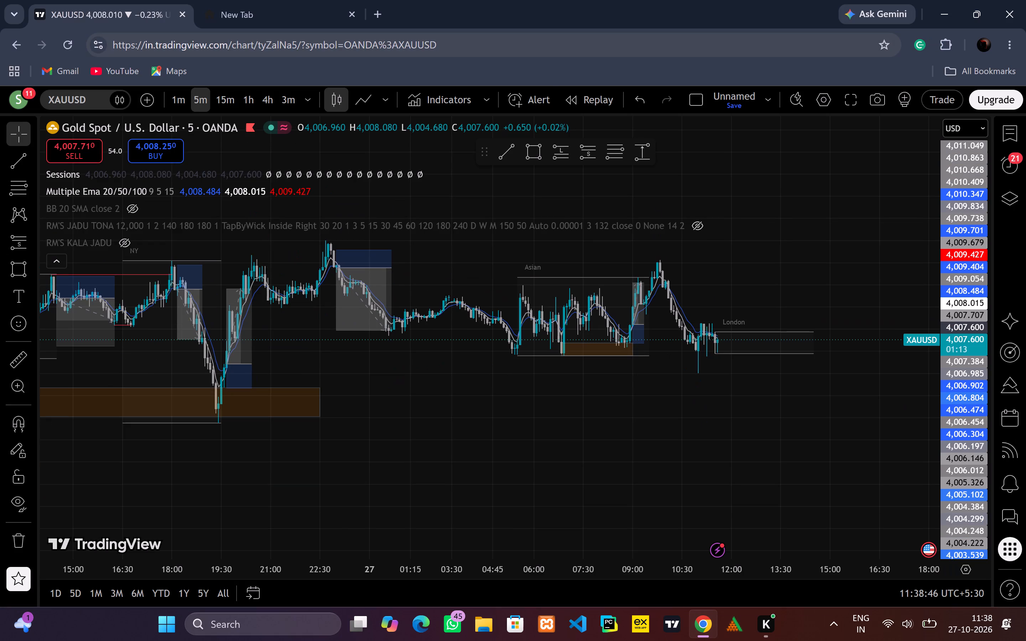
Hide the Sessions indicator on the 5-minute gold chart.
{"action": "left_click_drag", "start_coordinate": [677, 459], "coordinate": [640, 452]}
{"action": "scroll", "coordinate": [718, 450], "scroll_direction": "down", "scroll_amount": 1}
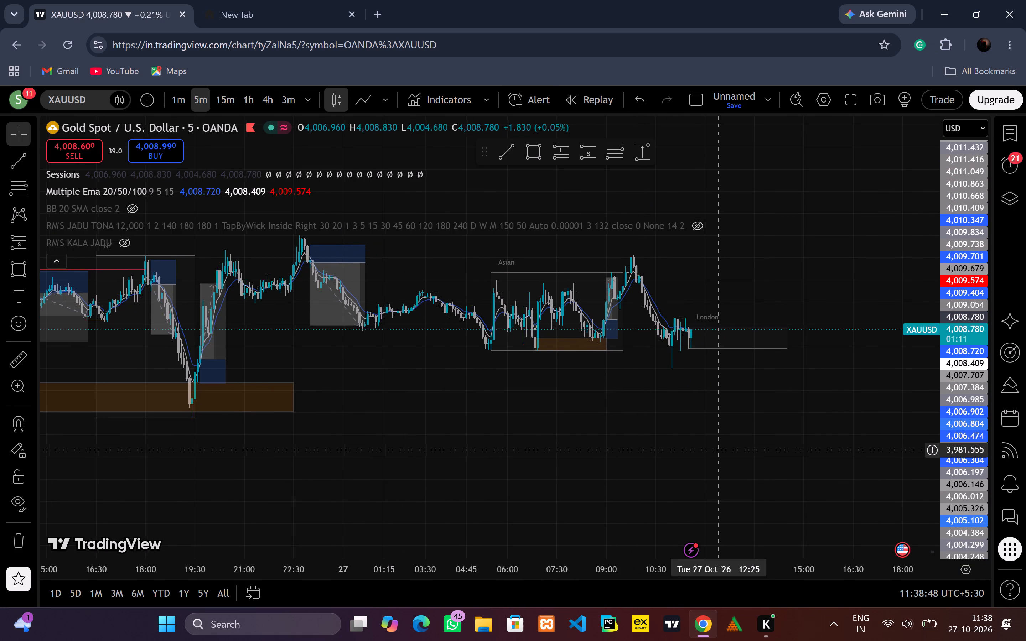
{"action": "scroll", "coordinate": [718, 450], "scroll_direction": "down", "scroll_amount": 1}
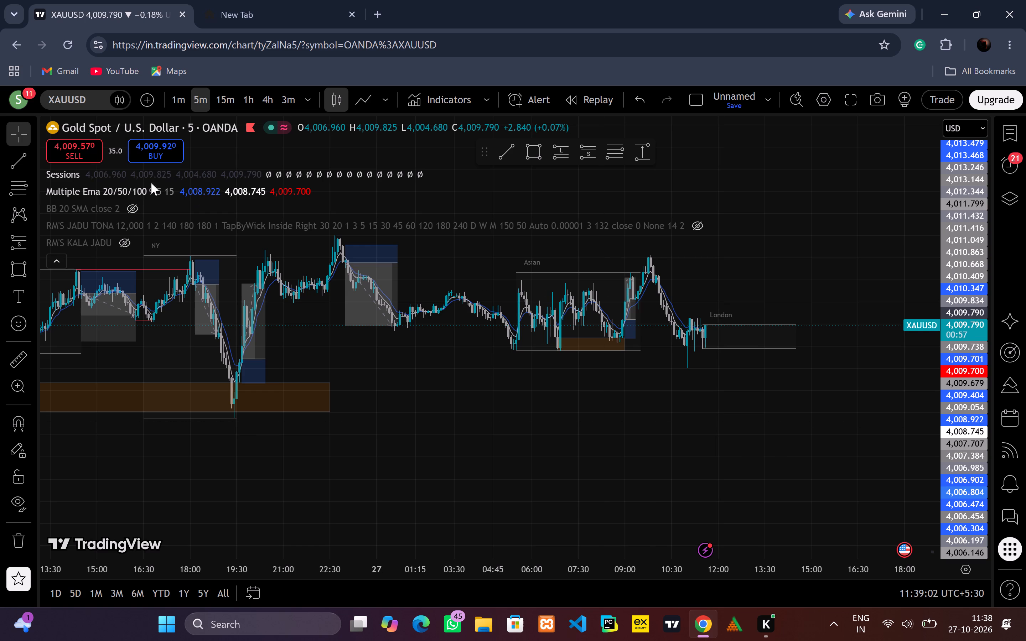
{"action": "left_click", "coordinate": [94, 171]}
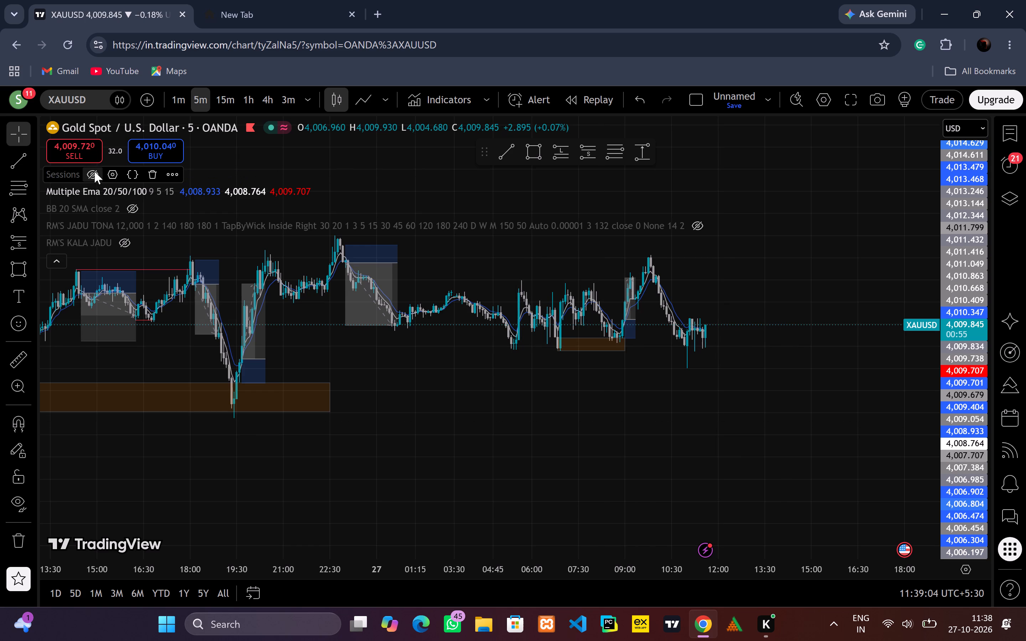
Show the Bollinger Bands on the 5-minute gold chart, with the 26 and 27 October candles in view.
{"action": "left_click", "coordinate": [136, 208]}
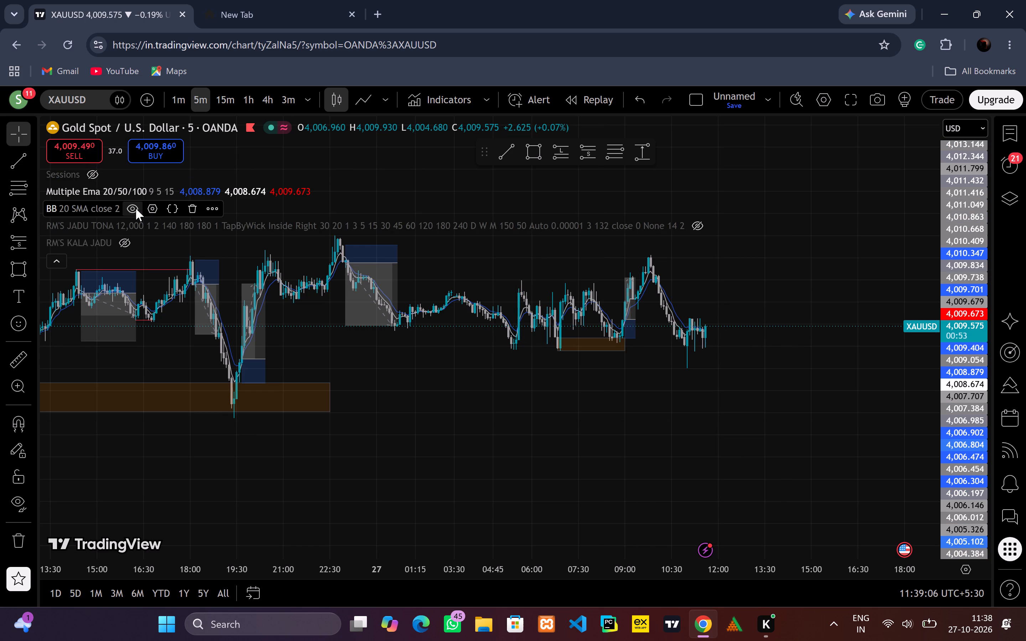
{"action": "left_click_drag", "start_coordinate": [711, 480], "coordinate": [578, 500]}
{"action": "scroll", "coordinate": [646, 462], "scroll_direction": "up", "scroll_amount": 1}
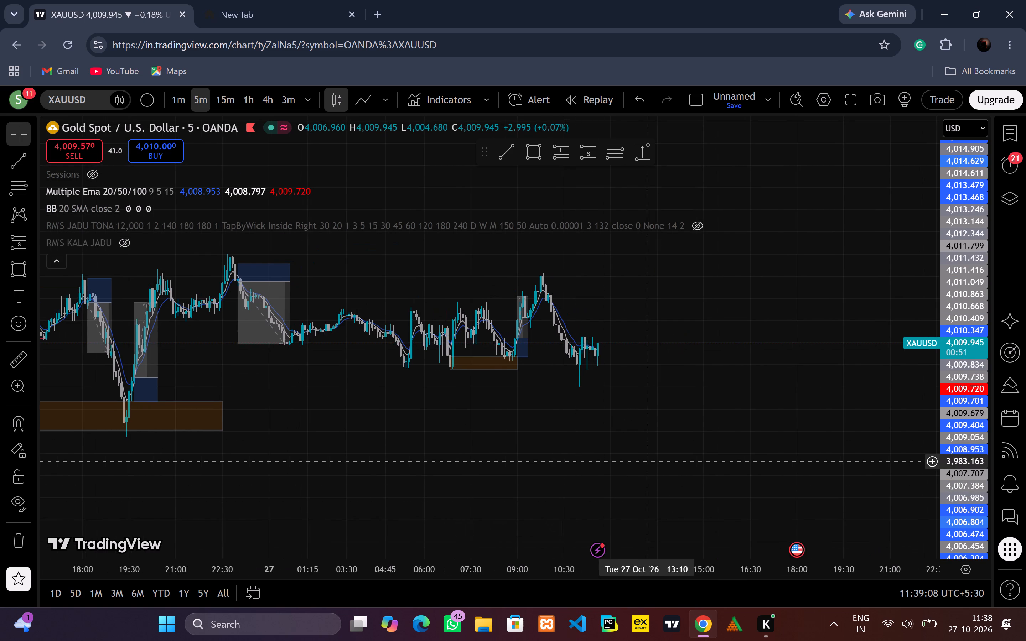
{"action": "scroll", "coordinate": [646, 462], "scroll_direction": "up", "scroll_amount": 1}
{"action": "left_click_drag", "start_coordinate": [951, 431], "coordinate": [949, 394]}
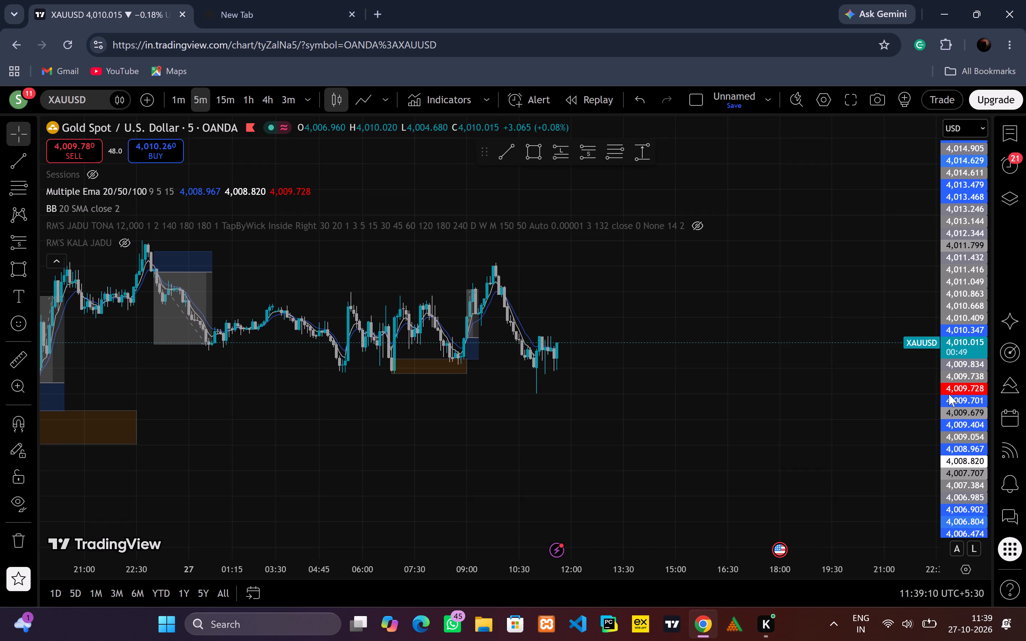
{"action": "scroll", "coordinate": [658, 415], "scroll_direction": "down", "scroll_amount": 1}
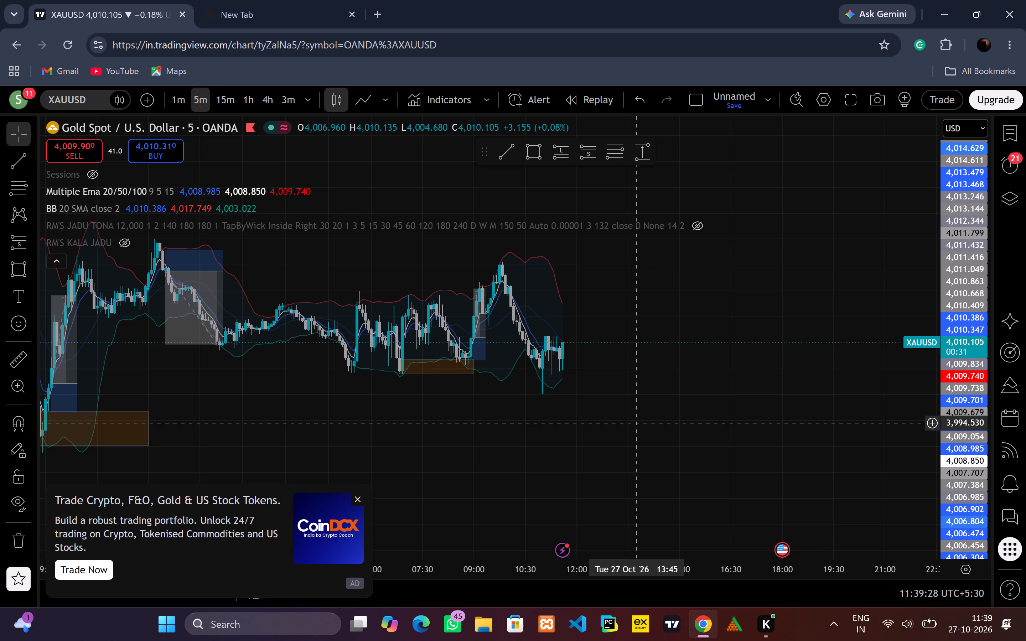
Compare gold price action with the Bollinger Bands on the 15-minute and 1-hour timeframes, ending on the 5-minute timeframe.
{"action": "left_click", "coordinate": [221, 94]}
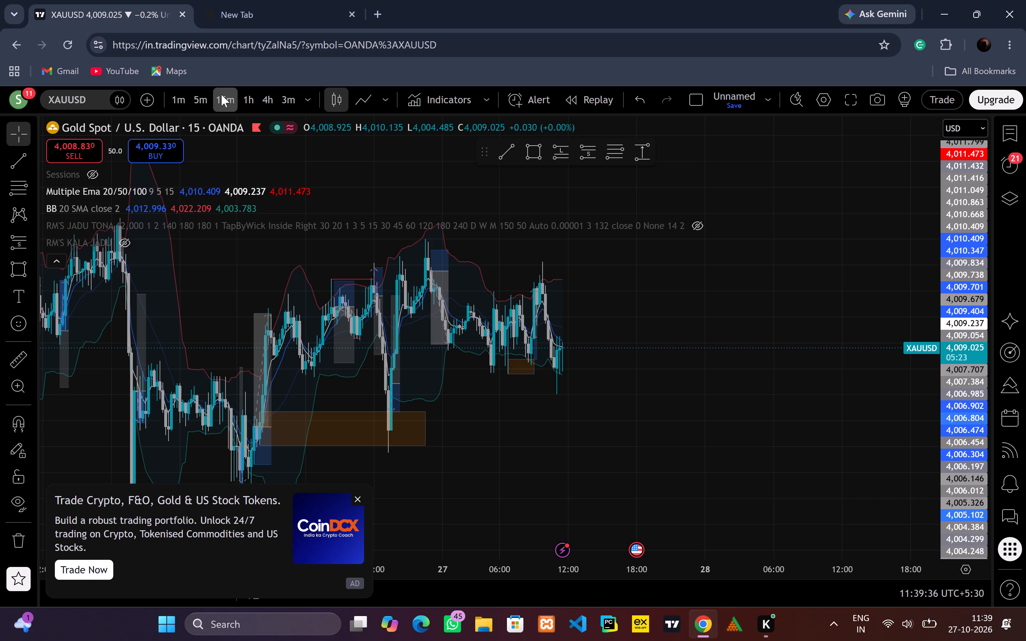
{"action": "left_click", "coordinate": [208, 99]}
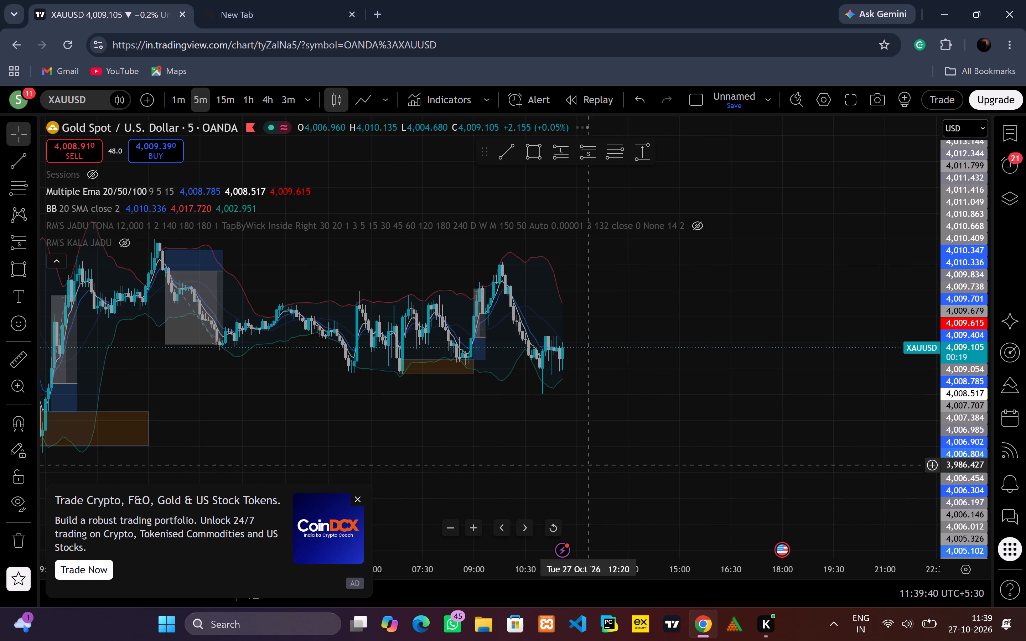
{"action": "scroll", "coordinate": [663, 448], "scroll_direction": "up", "scroll_amount": 4}
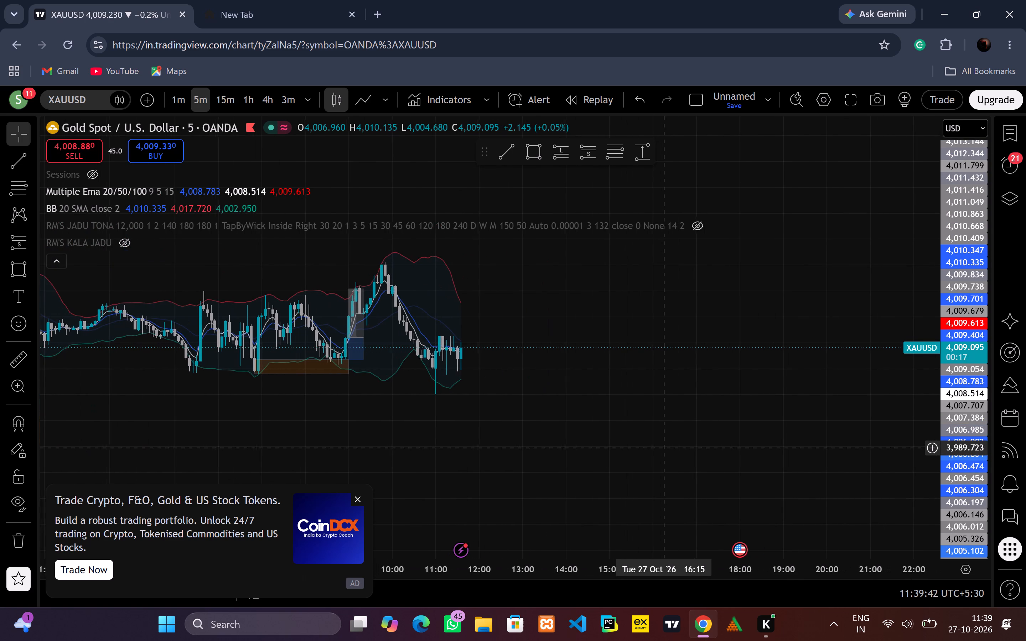
{"action": "left_click", "coordinate": [357, 499]}
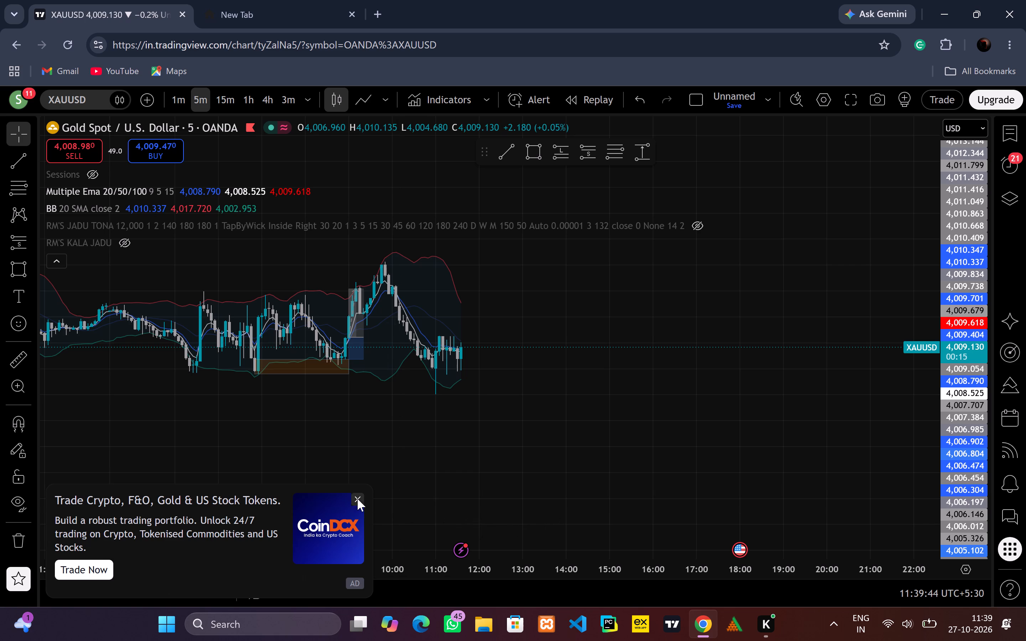
{"action": "left_click", "coordinate": [247, 107]}
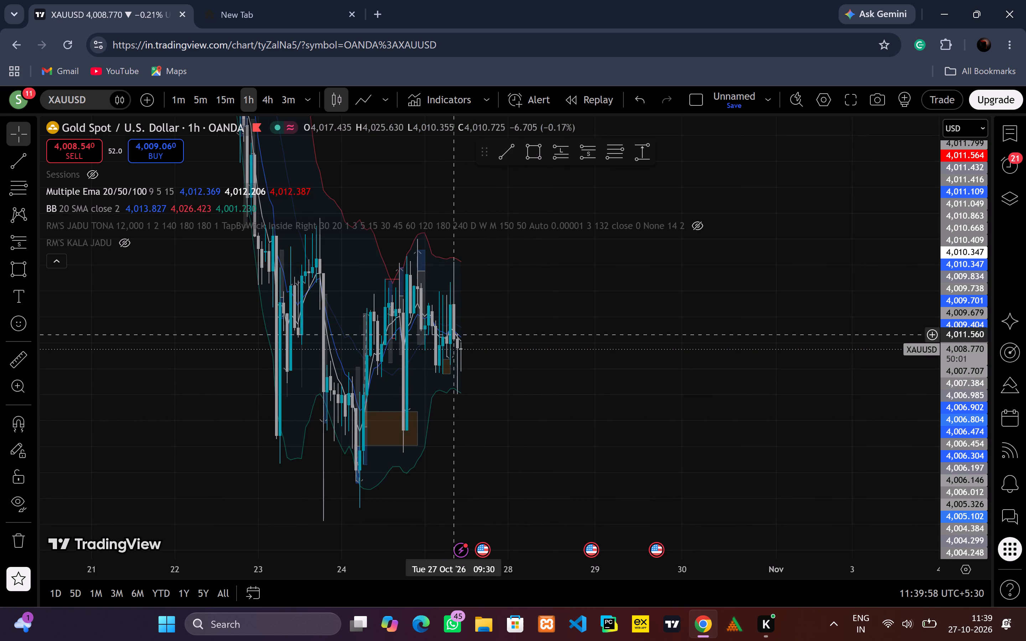
{"action": "left_click", "coordinate": [234, 104]}
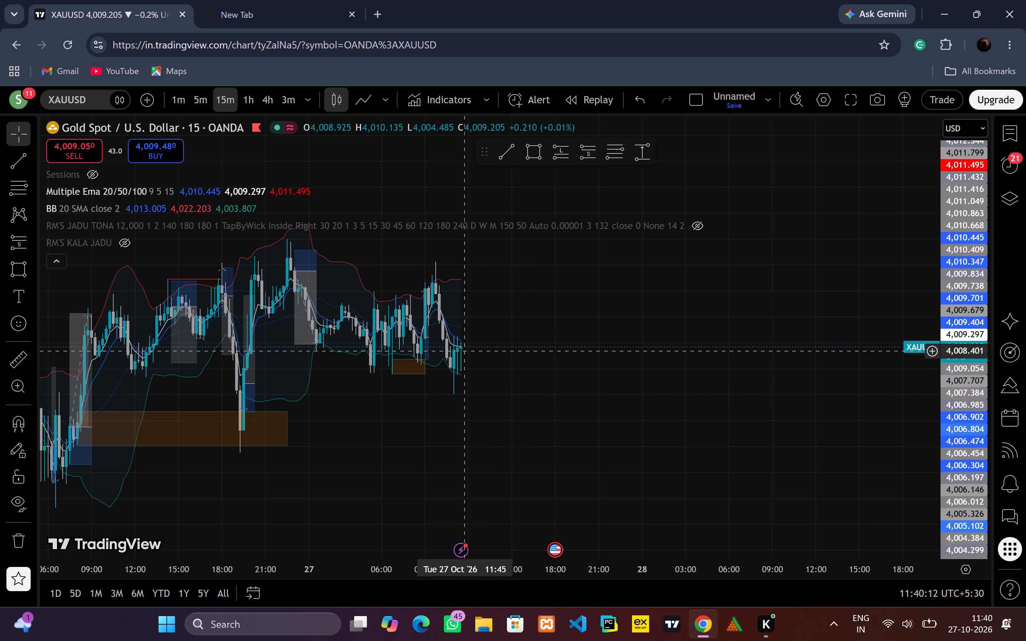
{"action": "left_click", "coordinate": [200, 109]}
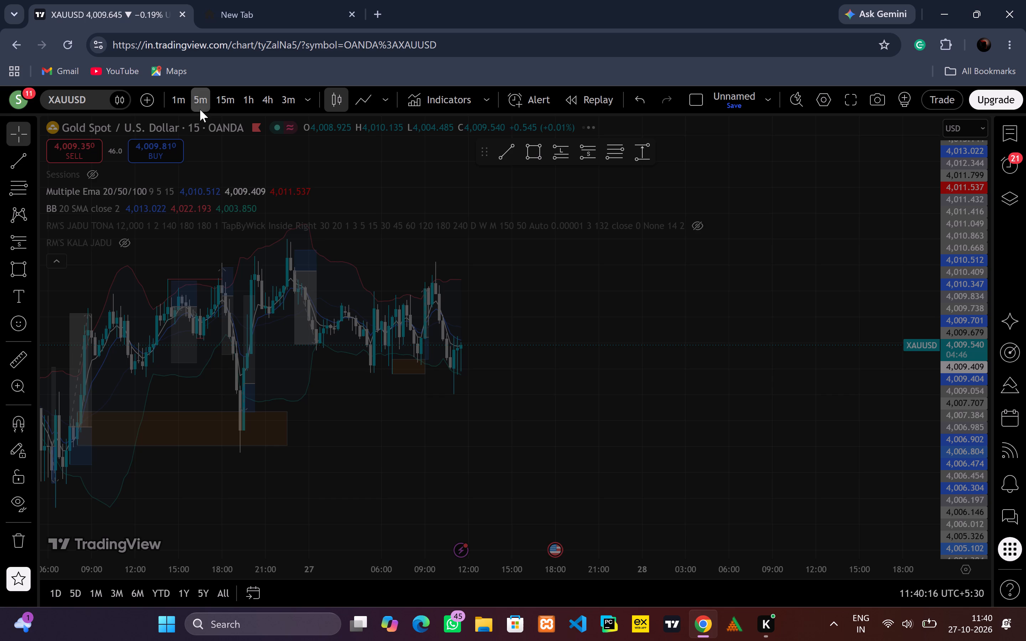
Examine the 27 October 5-minute gold candles against the Bollinger Bands and EMAs, including the marked zone and long position.
{"action": "scroll", "coordinate": [536, 401], "scroll_direction": "down", "scroll_amount": 1}
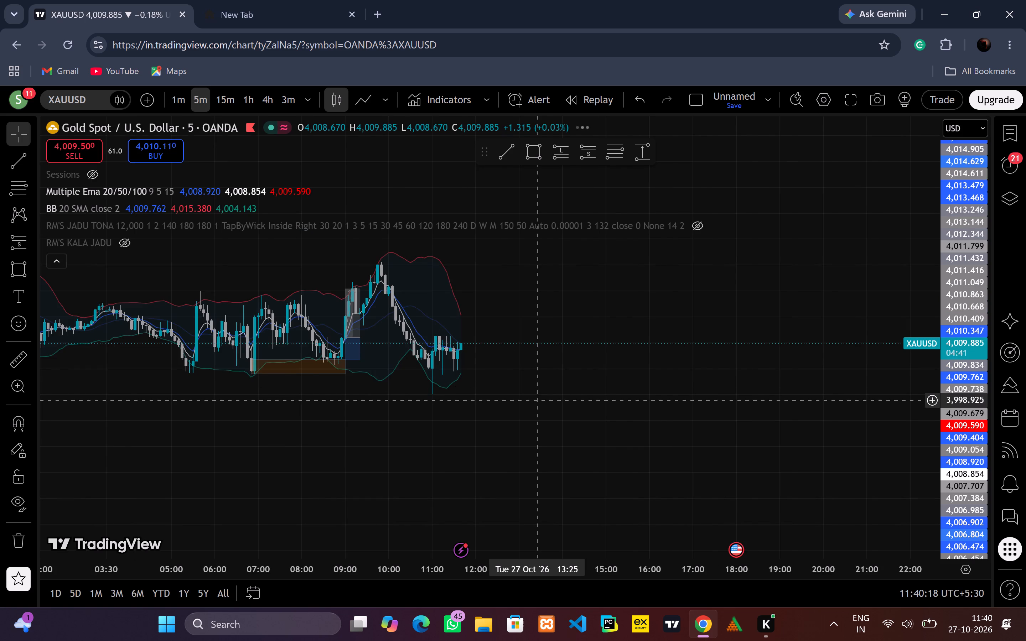
{"action": "scroll", "coordinate": [536, 401], "scroll_direction": "down", "scroll_amount": 1}
{"action": "left_click_drag", "start_coordinate": [957, 434], "coordinate": [943, 348]}
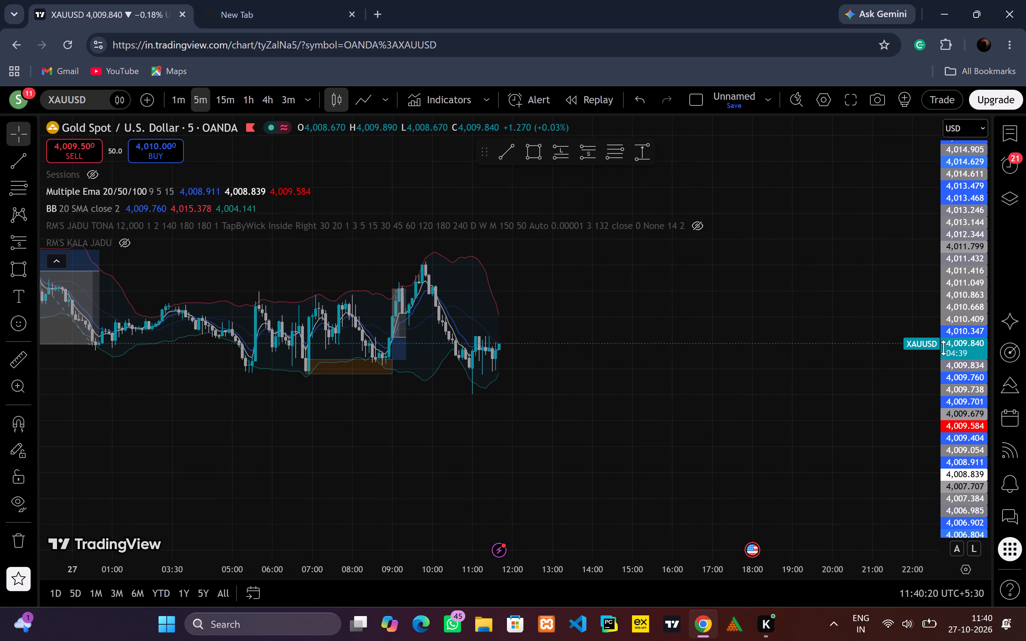
{"action": "left_click_drag", "start_coordinate": [943, 348], "coordinate": [929, 282]}
{"action": "scroll", "coordinate": [755, 277], "scroll_direction": "up", "scroll_amount": 1}
{"action": "left_click_drag", "start_coordinate": [693, 278], "coordinate": [687, 280]}
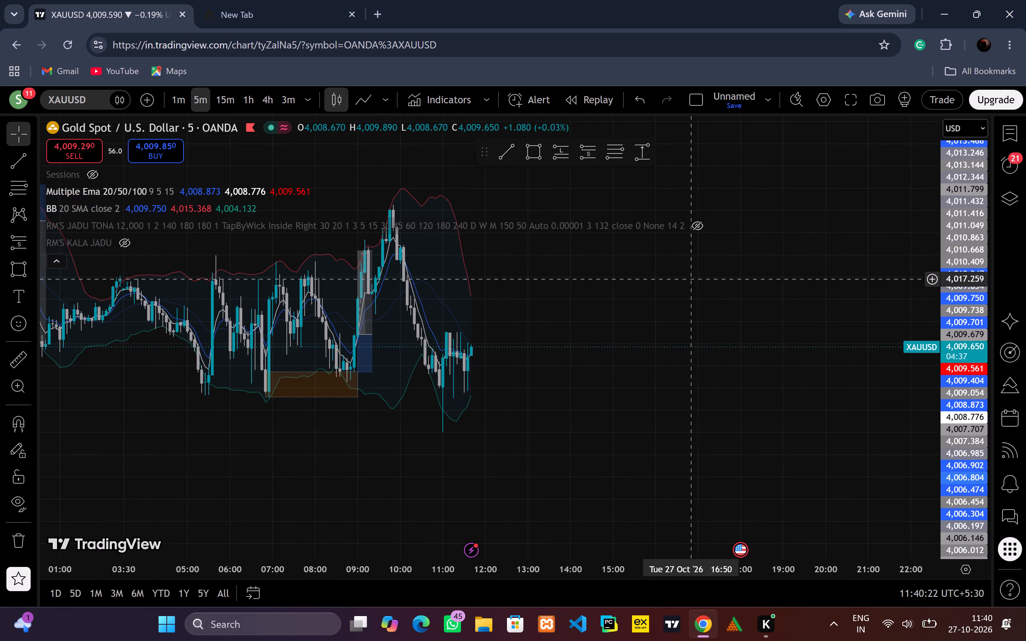
{"action": "left_click_drag", "start_coordinate": [687, 280], "coordinate": [685, 280]}
{"action": "scroll", "coordinate": [685, 280], "scroll_direction": "up", "scroll_amount": 1}
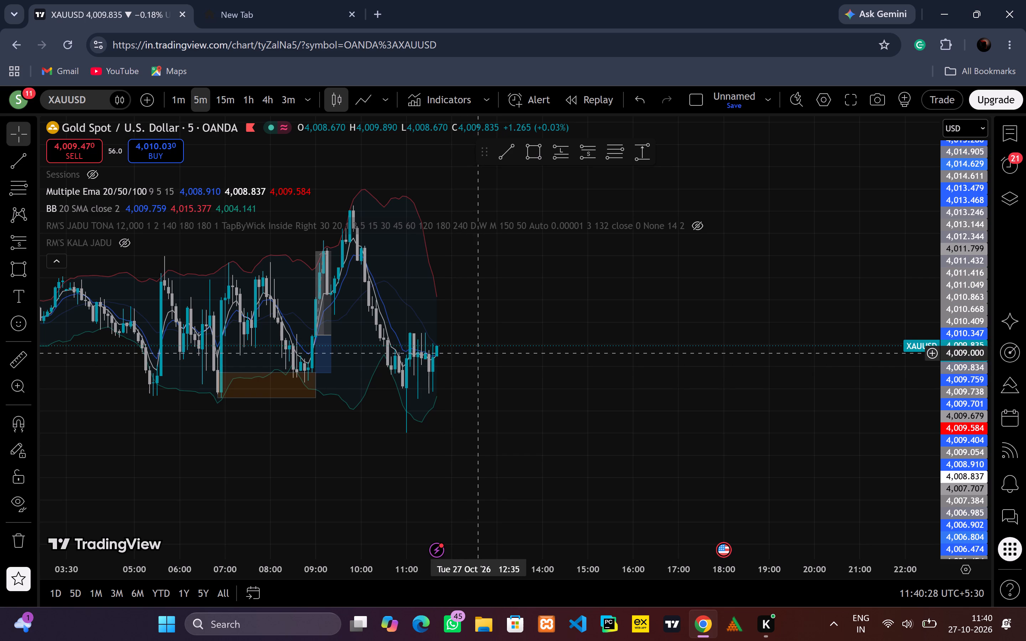
{"action": "scroll", "coordinate": [550, 485], "scroll_direction": "down", "scroll_amount": 3}
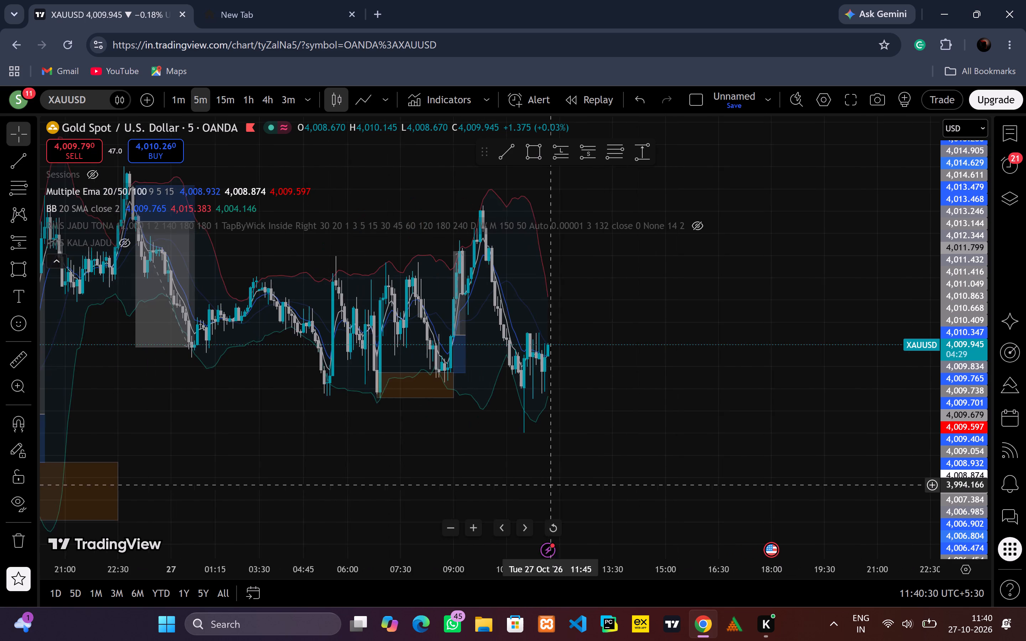
{"action": "left_click_drag", "start_coordinate": [973, 227], "coordinate": [949, 360]}
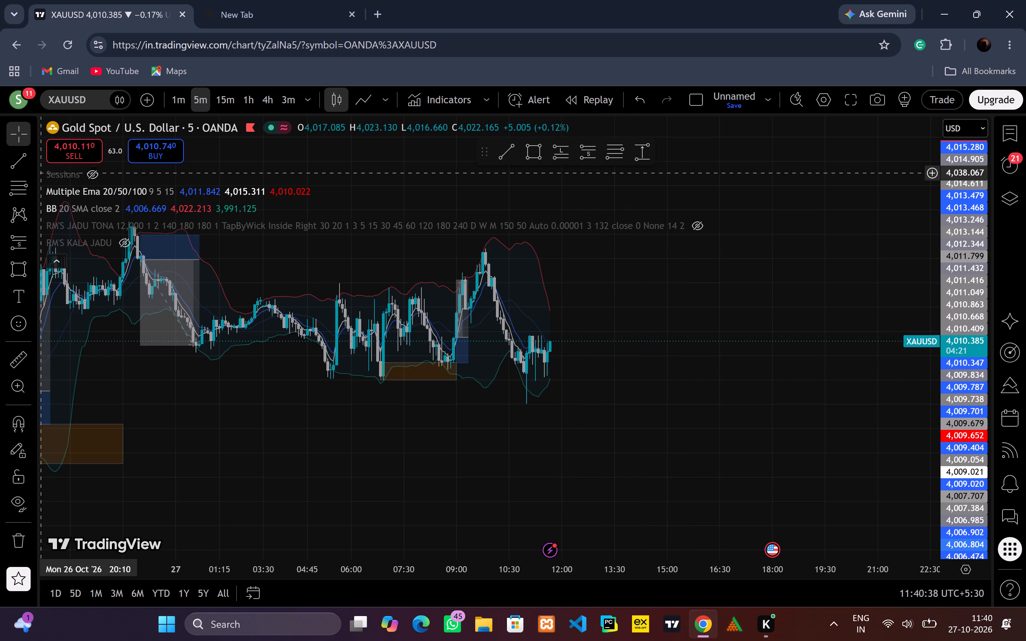
Hide the Bollinger Bands and show the Sessions indicator on the 5-minute gold chart.
{"action": "left_click", "coordinate": [138, 212]}
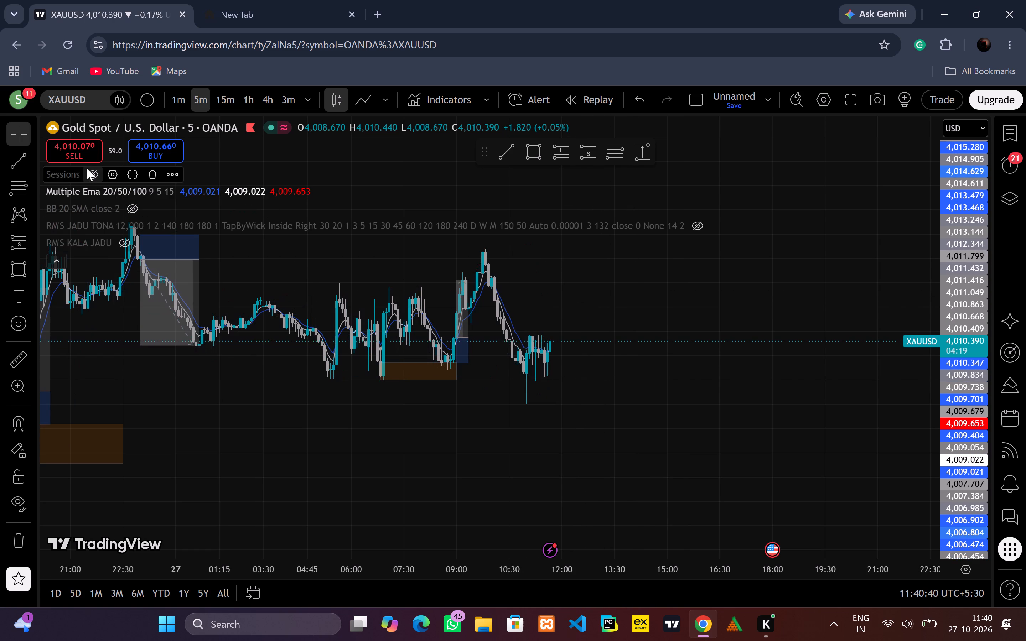
{"action": "left_click", "coordinate": [87, 169]}
Collapse the indicator legend and examine the 27 October Asian and London session ranges on the gold chart.
{"action": "left_click", "coordinate": [54, 265]}
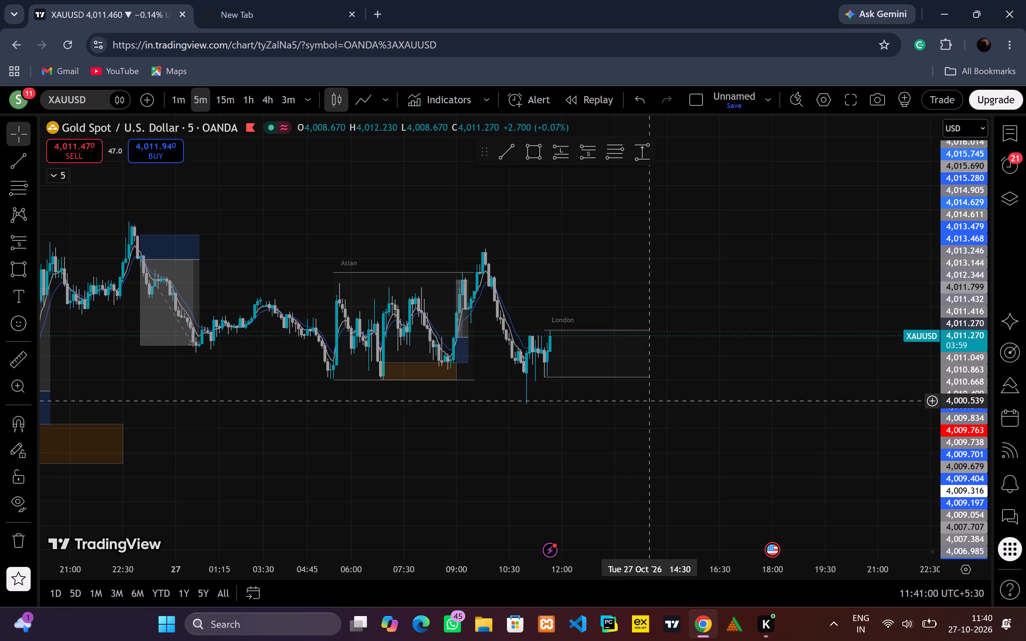
{"action": "scroll", "coordinate": [726, 460], "scroll_direction": "down", "scroll_amount": 1}
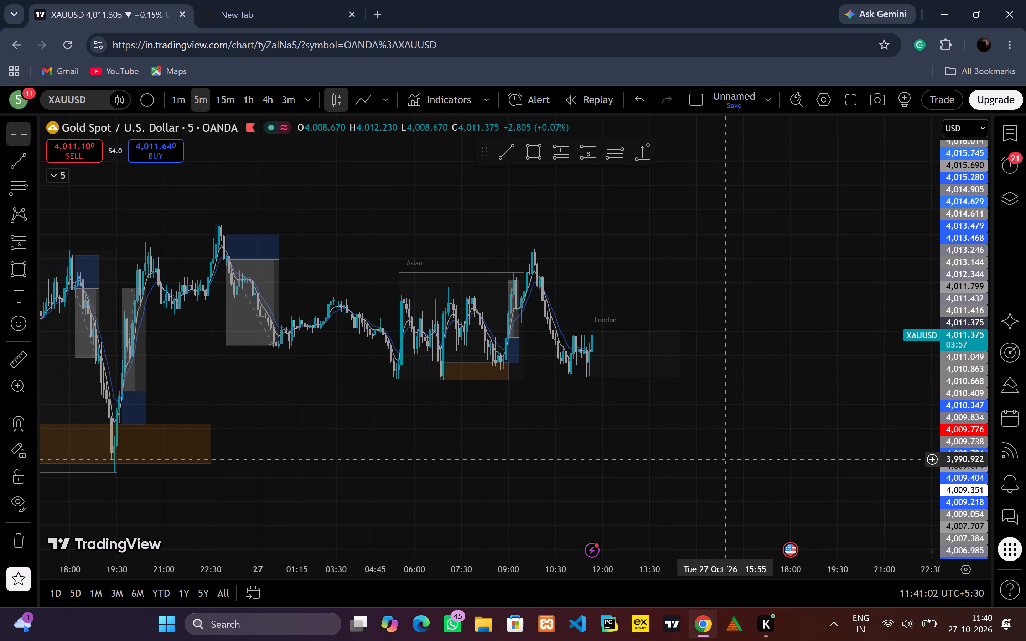
{"action": "scroll", "coordinate": [726, 460], "scroll_direction": "down", "scroll_amount": 1}
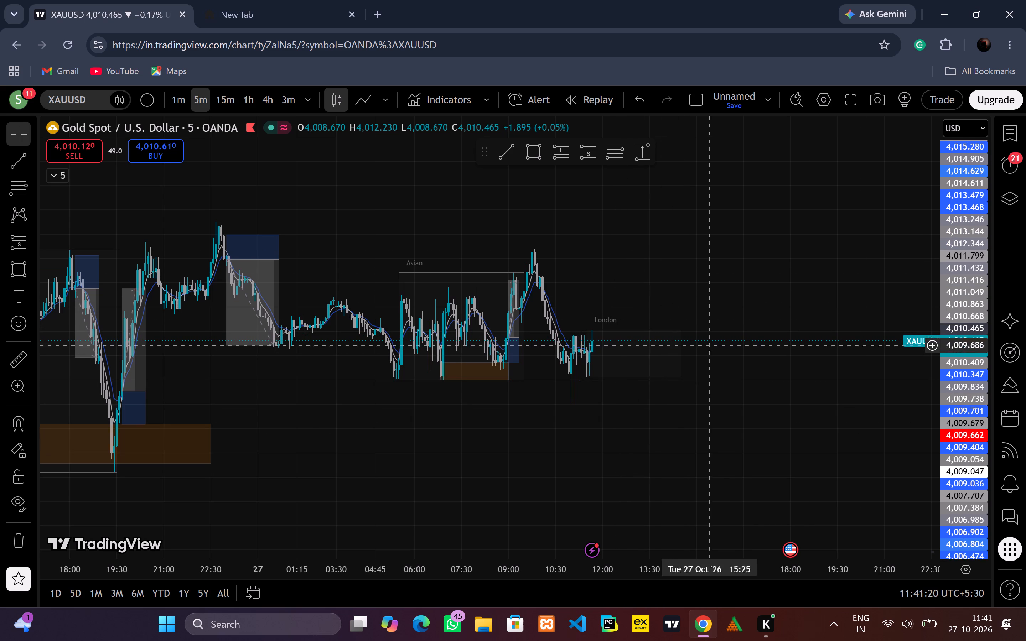
{"action": "left_click_drag", "start_coordinate": [971, 238], "coordinate": [939, 358]}
{"action": "scroll", "coordinate": [818, 356], "scroll_direction": "down", "scroll_amount": 1}
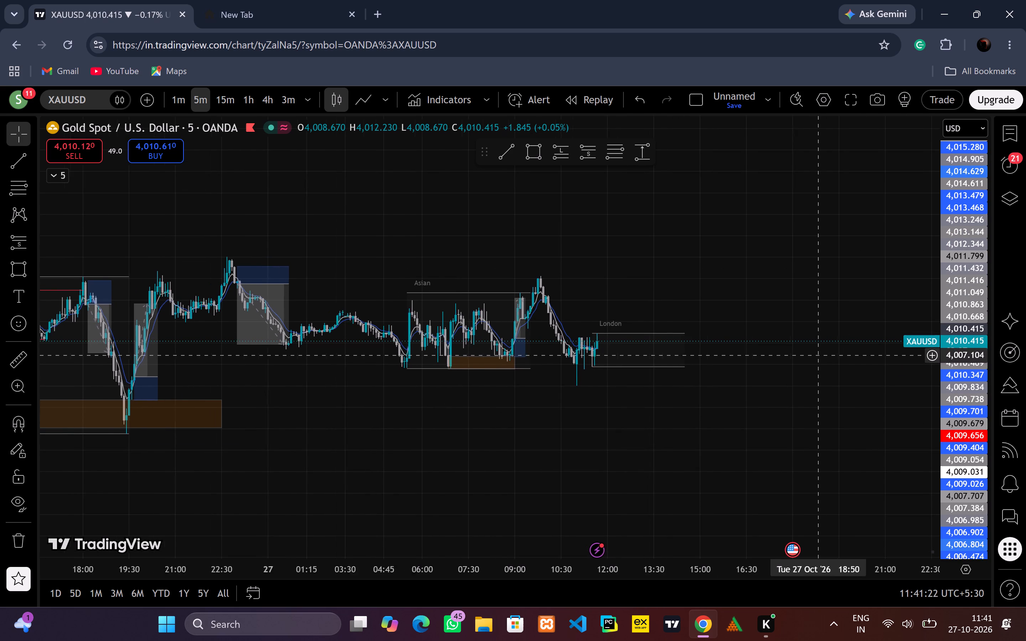